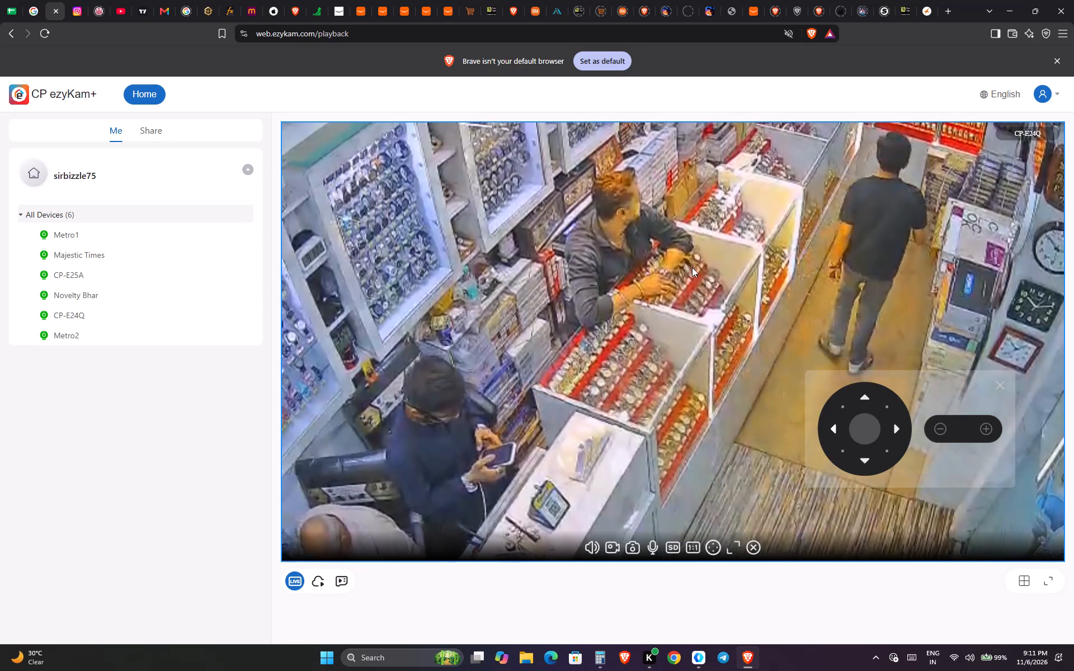
Add a Gpay entry in row 269 of the Metro New sheet with reason Rp and amount 850, and save.
click(0, 0)
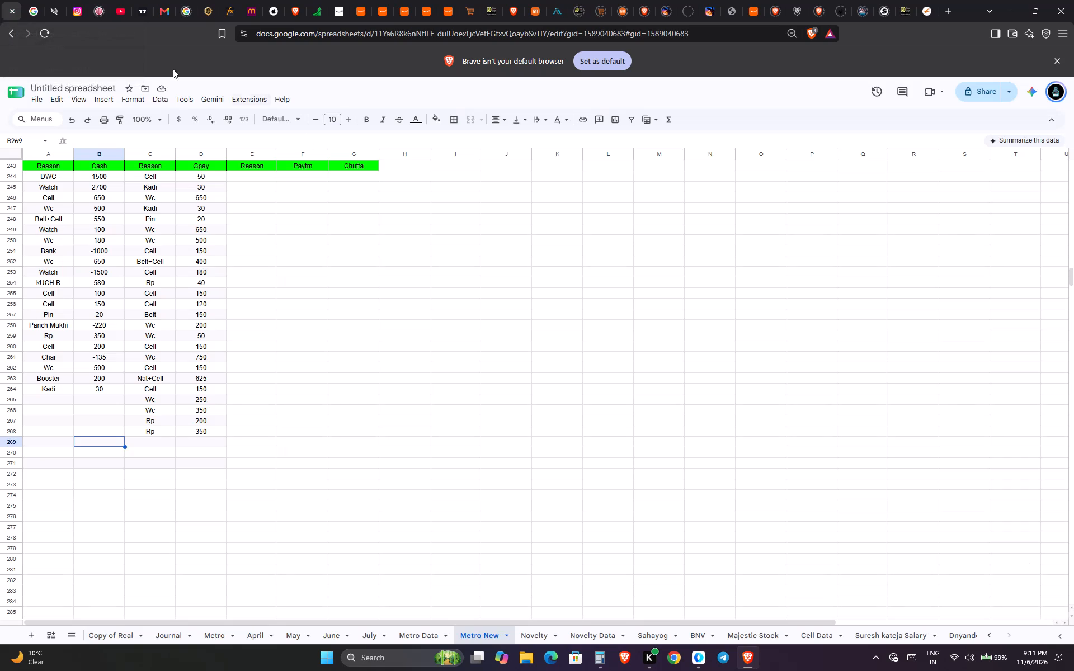
key(Down)
key(Right)
key(Up)
key(ctrl+d)
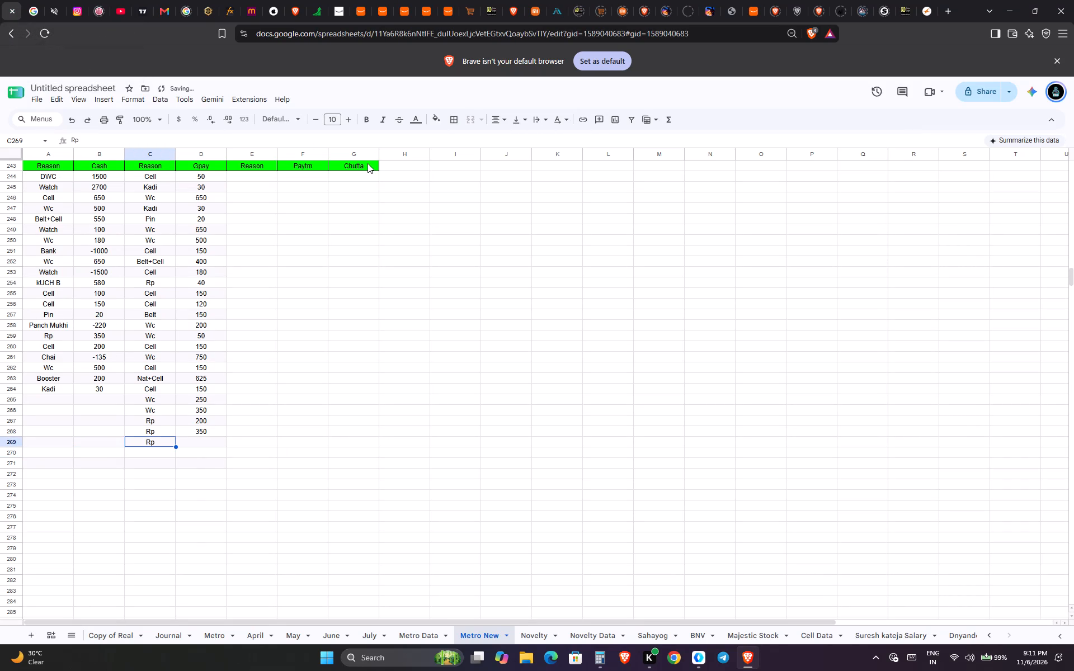
key(Right)
text(85)
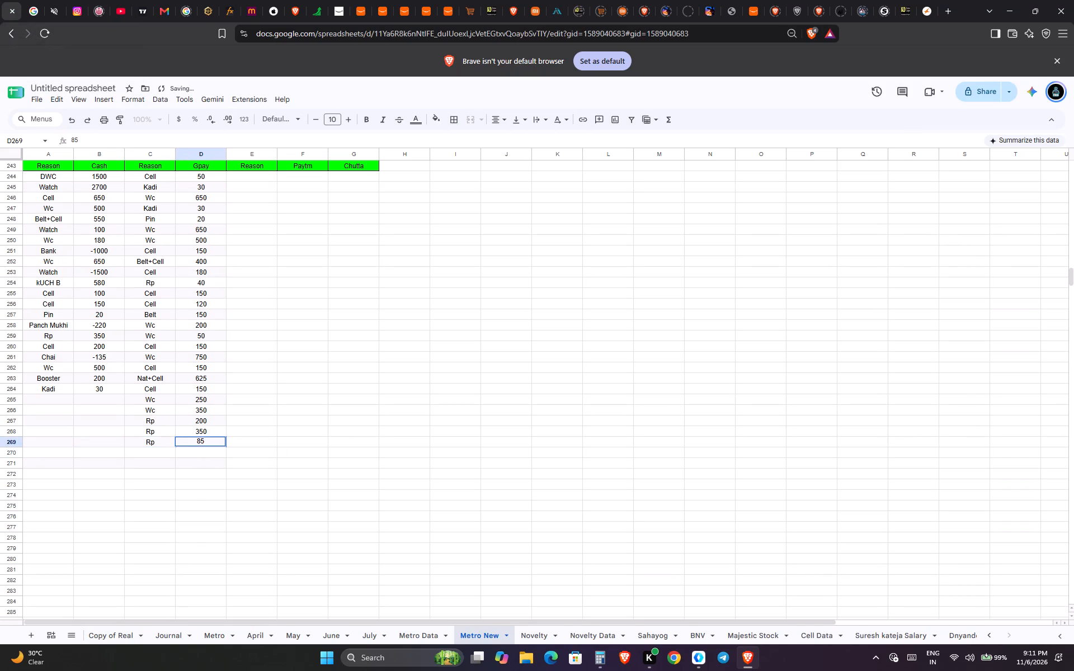
key(0)
key(Return)
key(ctrl+s)
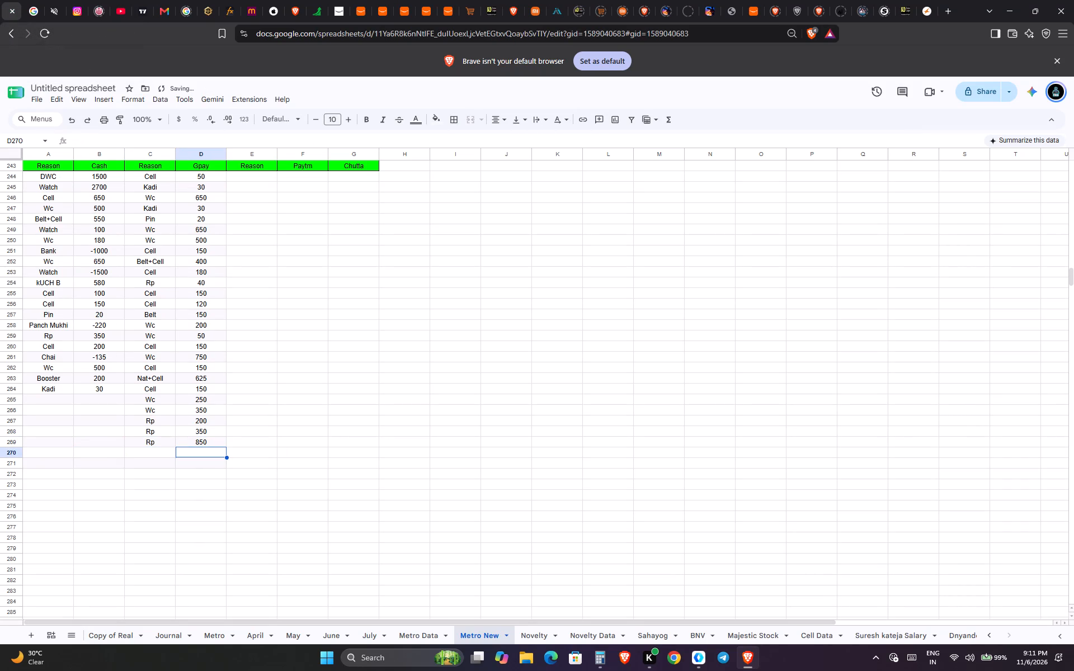
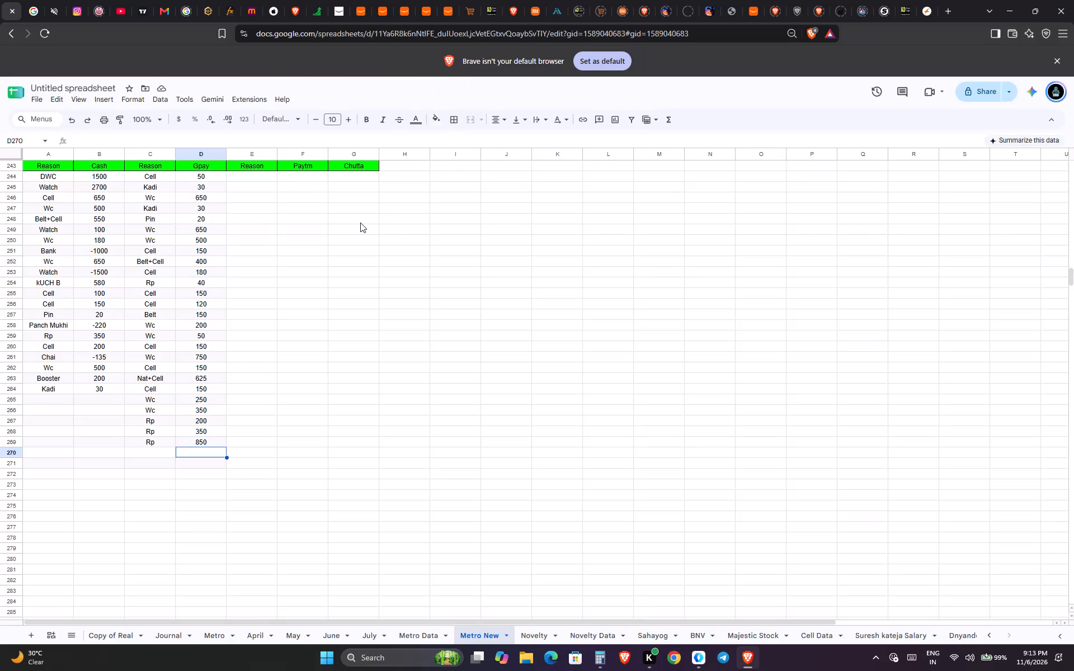
Save the Metro New sales entries.
click(360, 223)
key(ctrl+s)
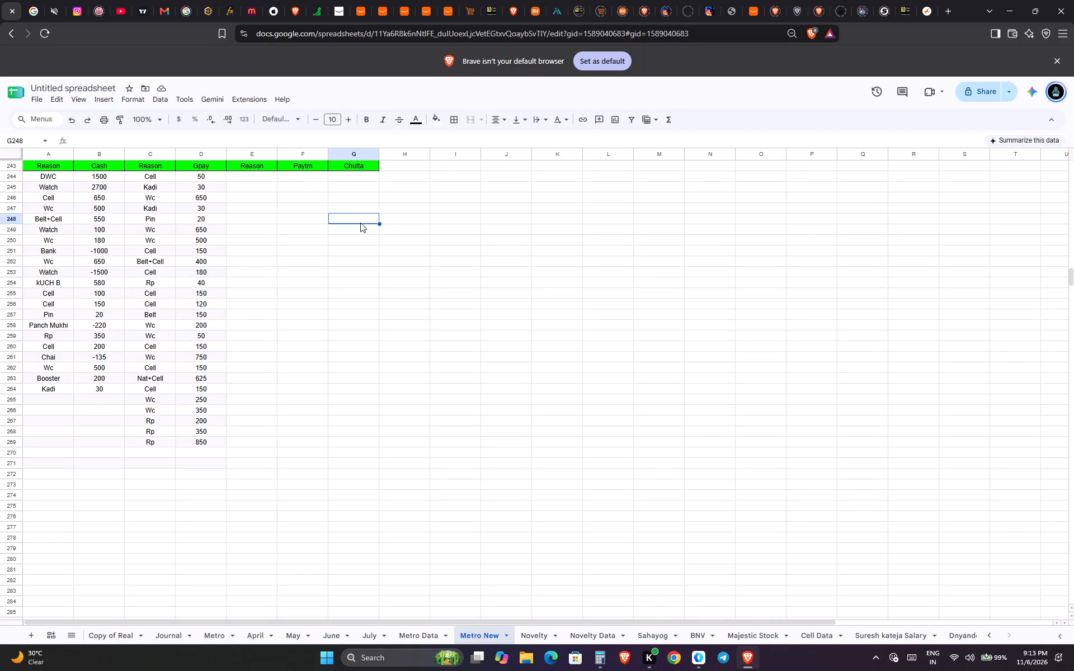
Check today's payment total in Google Pay for Business against the sum of the Gpay amounts in D244:D269 of Metro New.
key(ctrl+Tab)
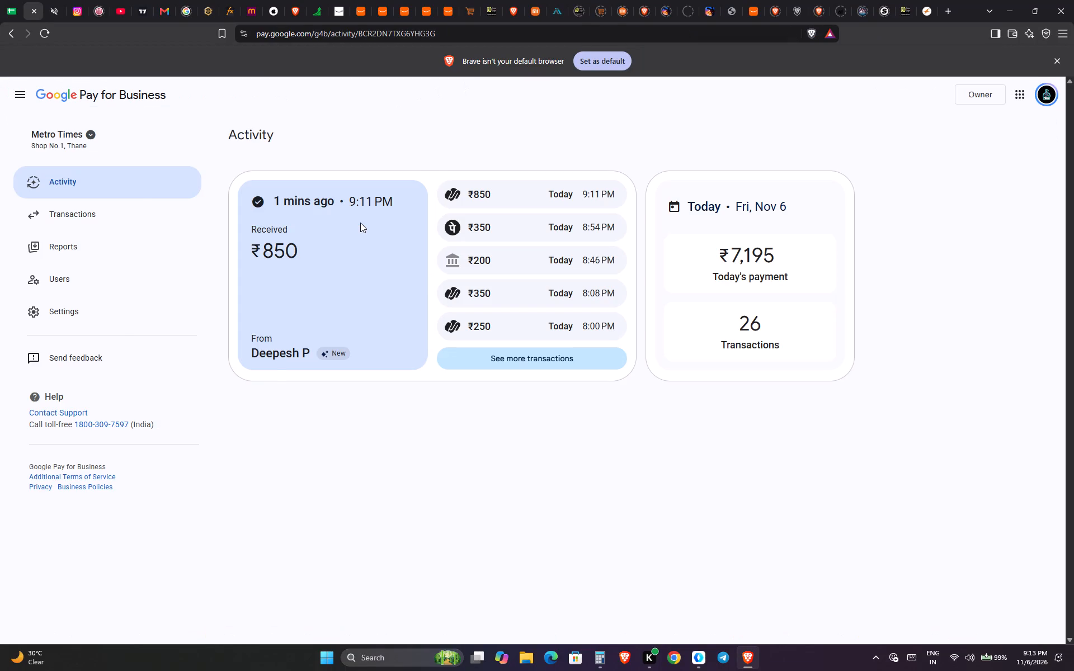
key(ctrl+shift+Tab)
key(Right)
key(Up)
key(Left)
key(ctrl+Left)
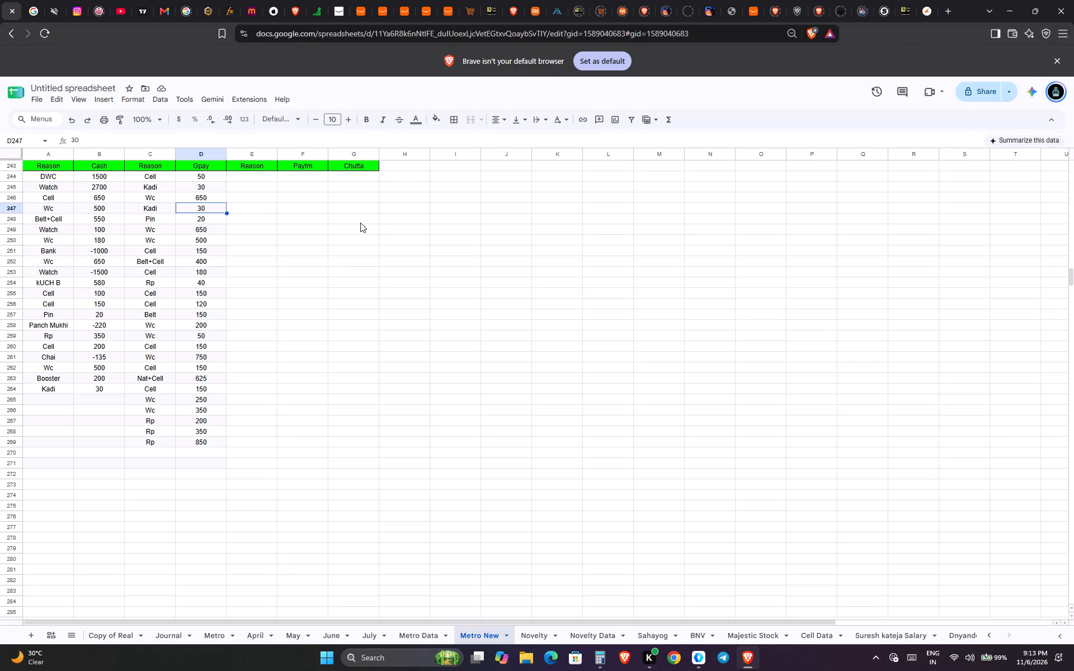
key(Up)
key(ctrl+Up)
key(Down)
key(ctrl+shift+Down)
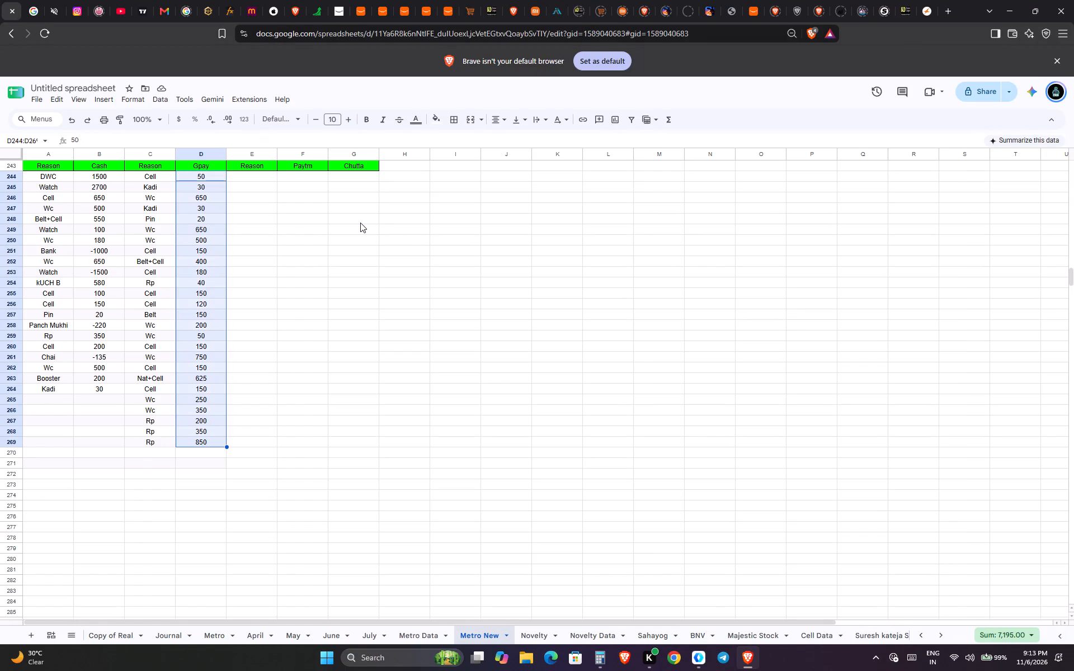
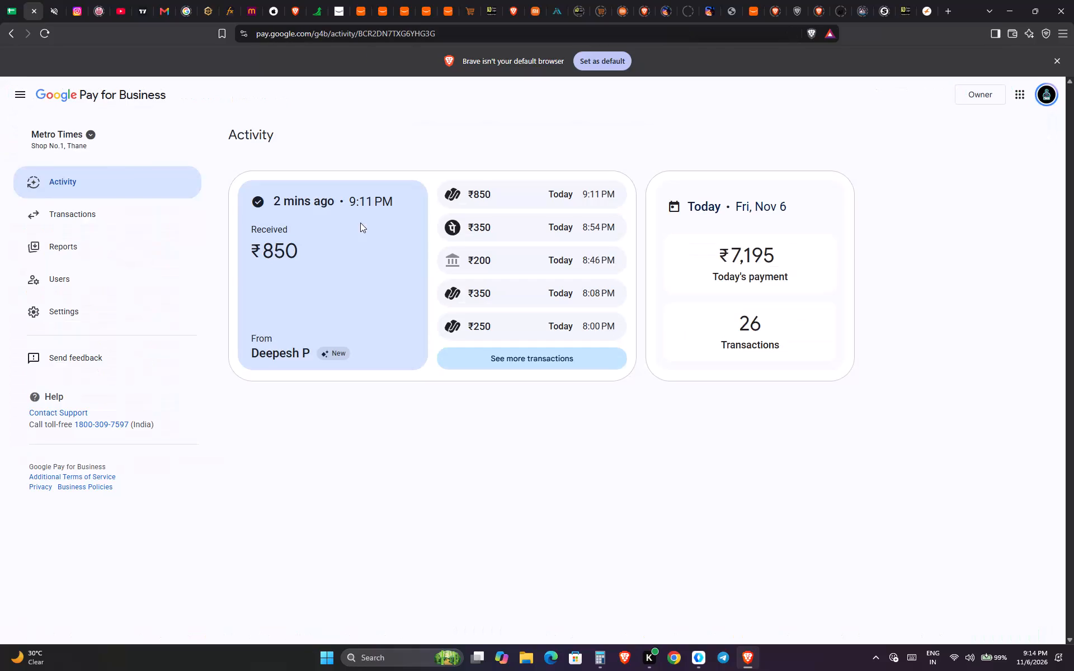
Return to the Metro New sheet and compare the sum of Gpay amounts in D244:D269 with today's Google Pay payment total.
key(ctrl+shift+Tab)
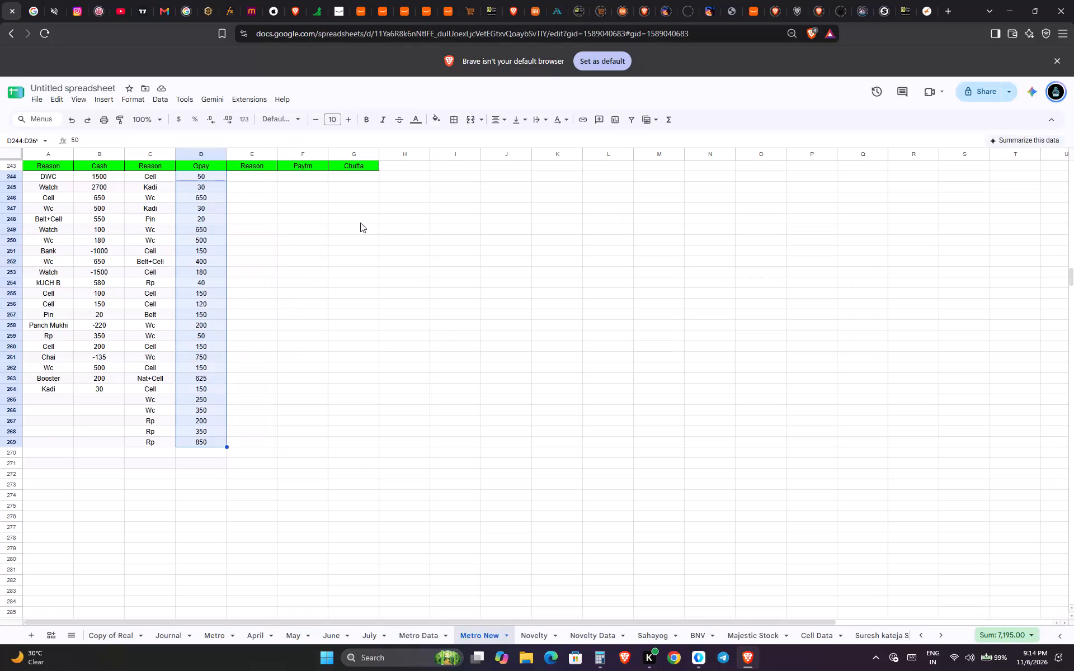
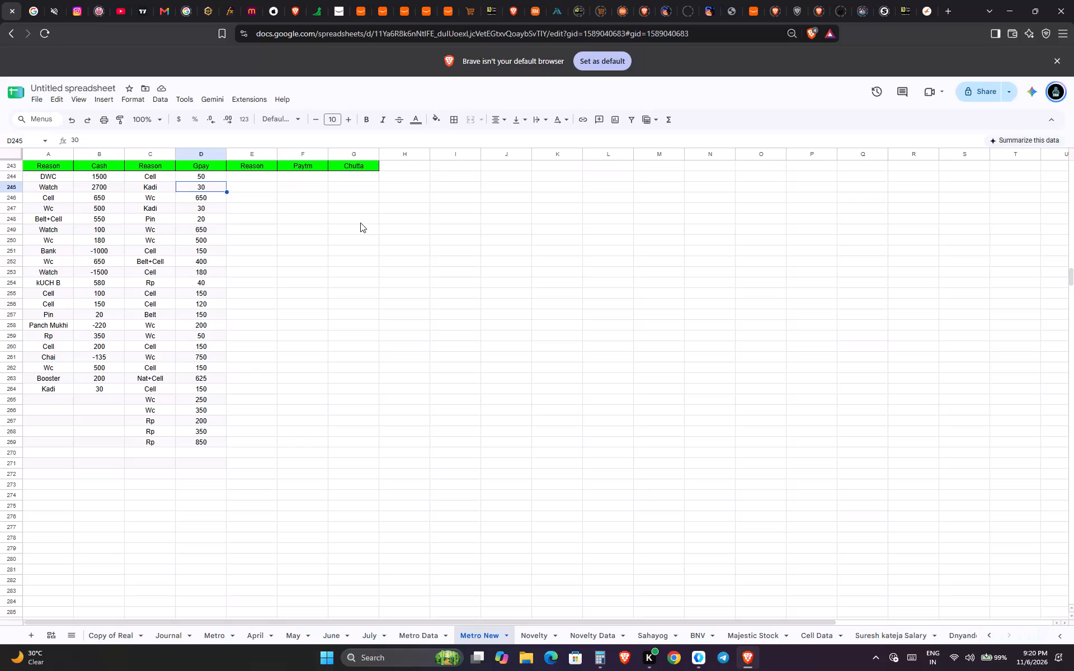
Add a Gpay entry in row 270, below the last one, with reason Wc and amount 200, and save the sheet.
key(ctrl+Down)
key(Down)
key(Left)
text(Wc)
key(Tab)
text(200)
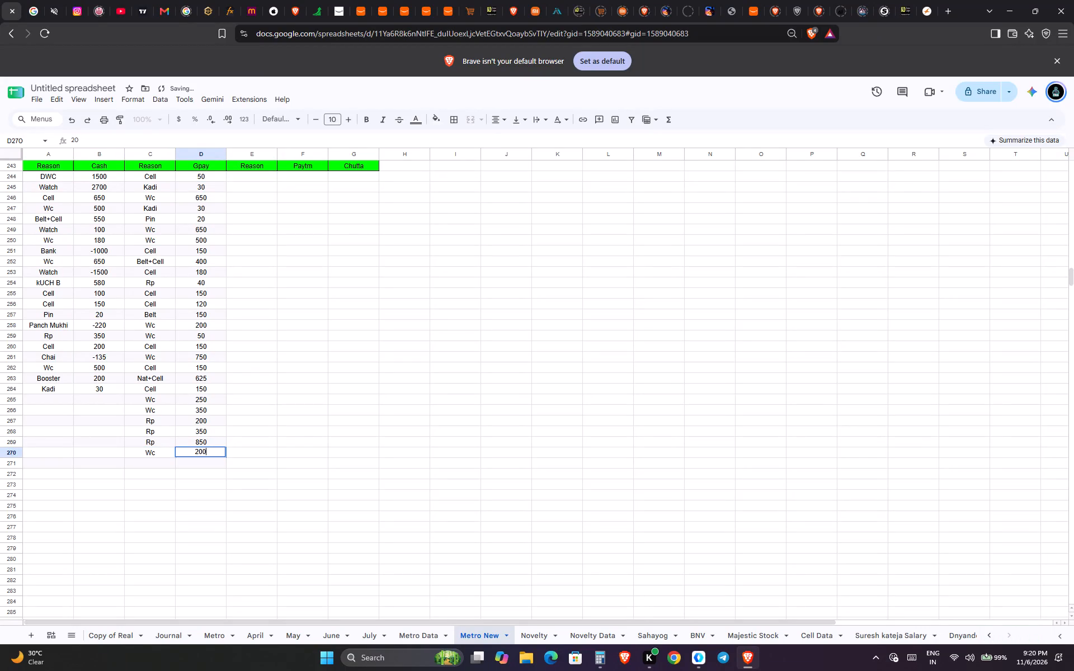
key(Return)
key(ctrl+s)
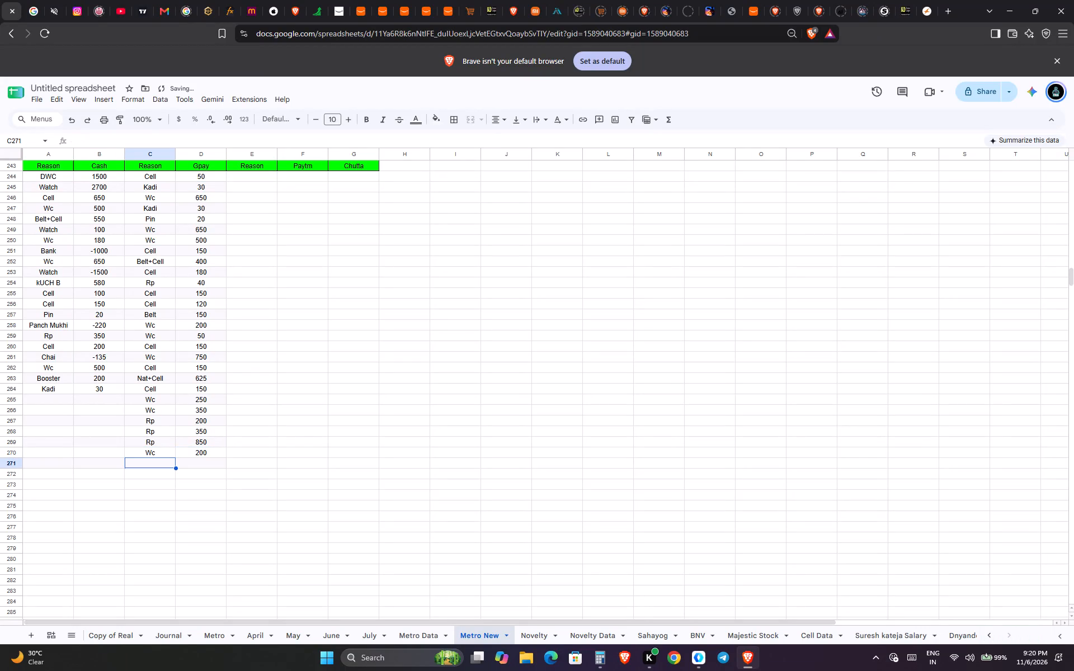
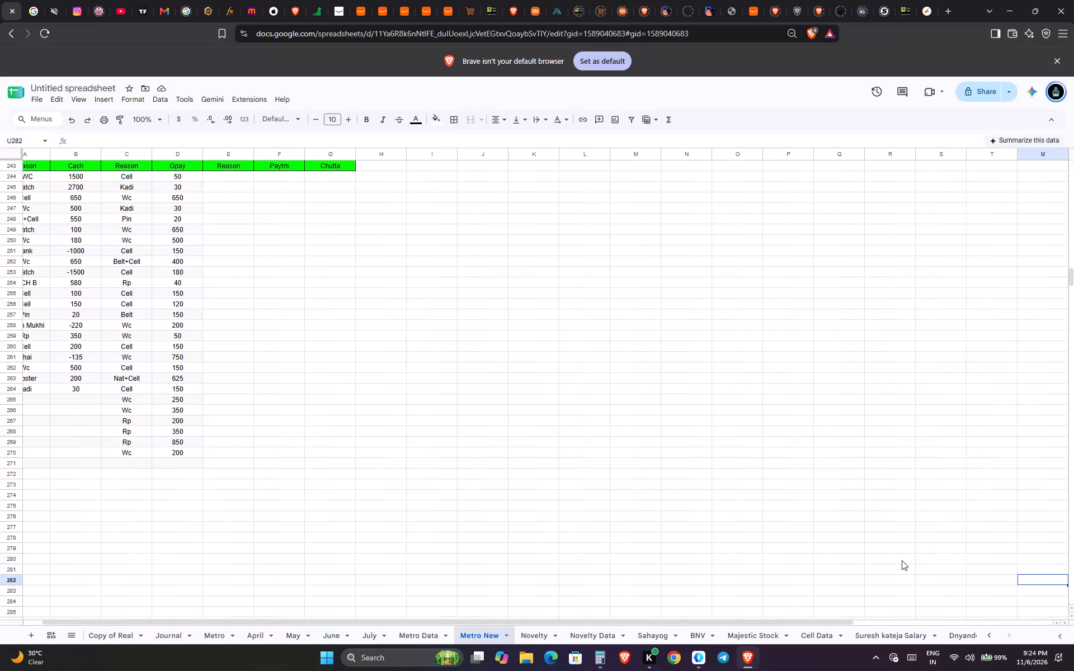
Check the sum of the Gpay amounts in D244:D270 against the Google Pay for Business total.
key(Down)
key(Left)
key(Left)
key(Left)
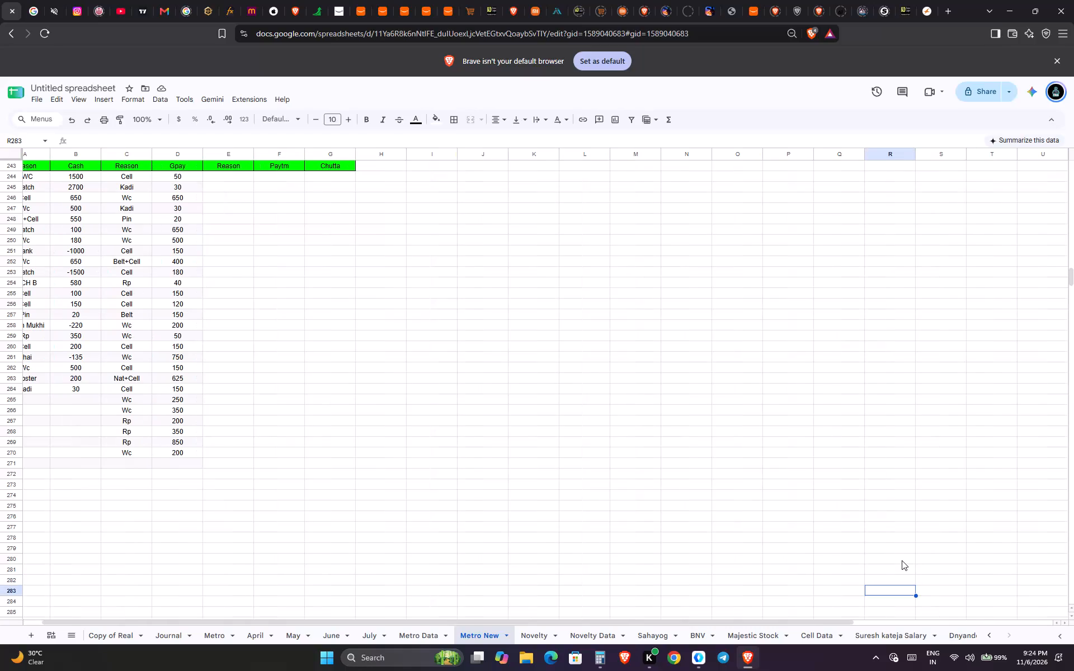
key(Left)
key(Left)
key(ctrl+Left)
key(Right)
key(Down)
key(Right)
key(Down)
key(Right)
key(Down)
key(Down)
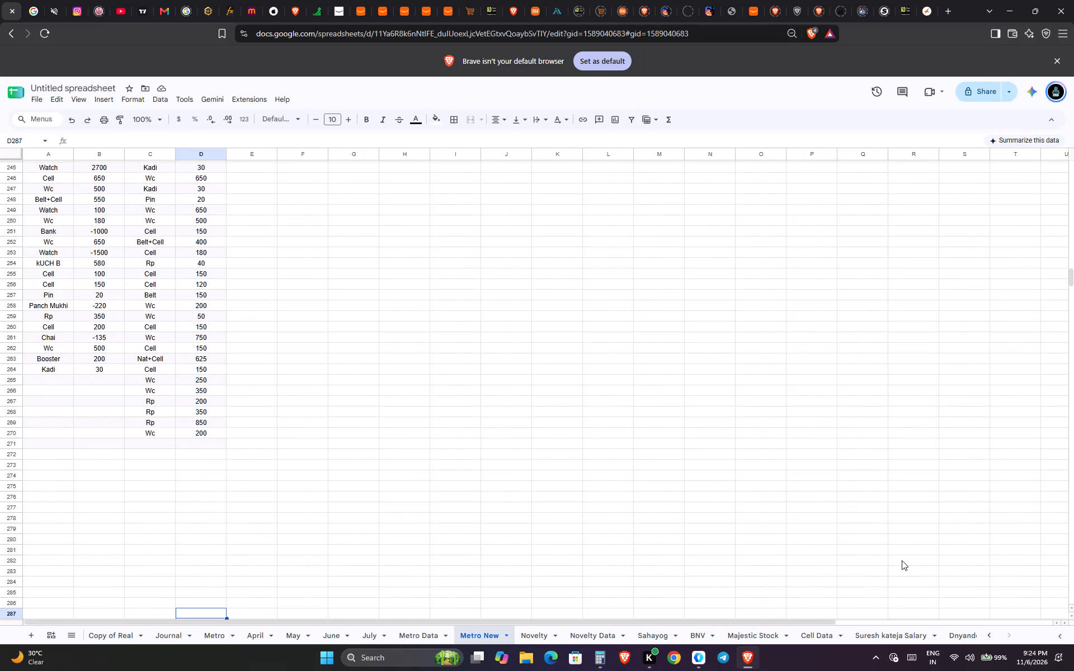
key(Left)
key(ctrl+Left)
key(ctrl+Left)
key(ctrl+Left)
key(ctrl+Up)
key(ctrl+Up)
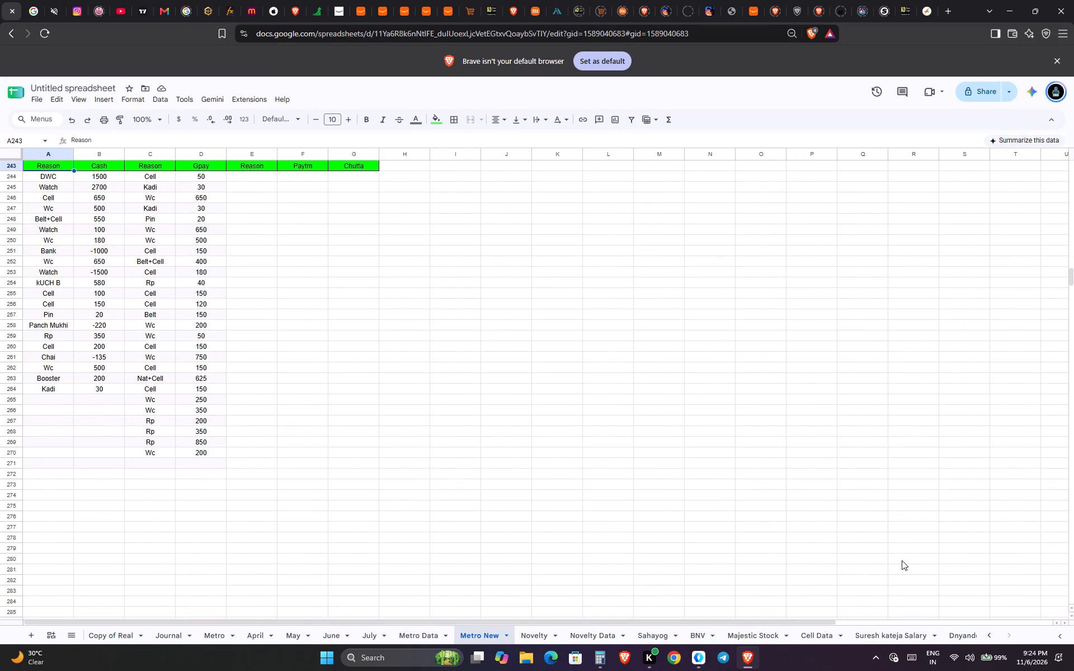
key(Down)
key(Right)
key(Right)
key(Right)
key(ctrl+shift+Down)
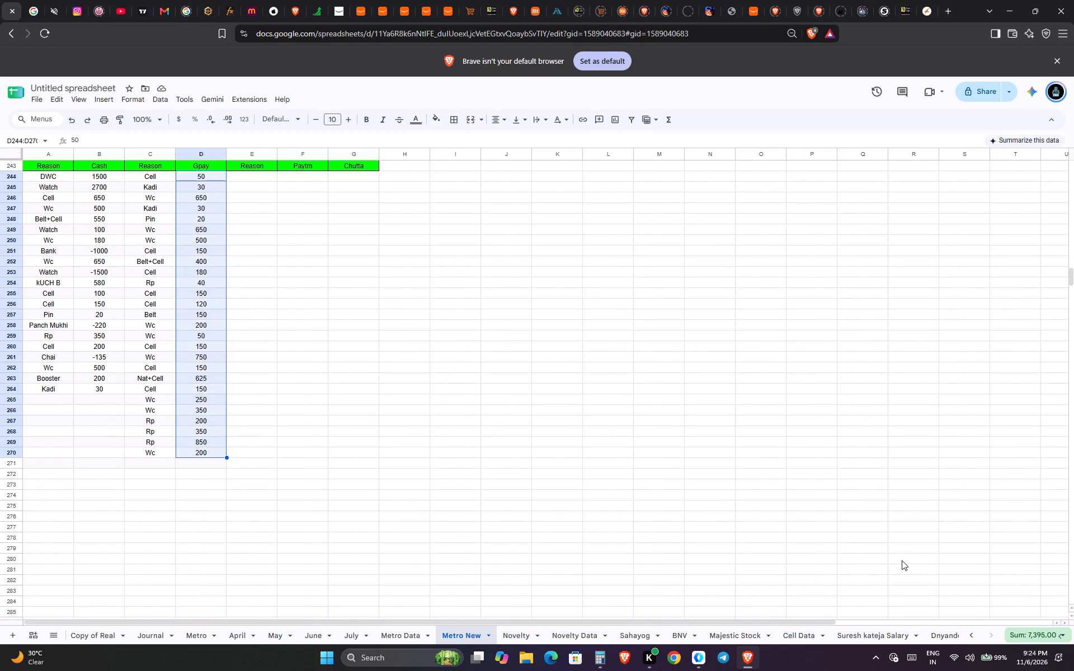
key(ctrl+Tab)
key(ctrl+shift+Tab)
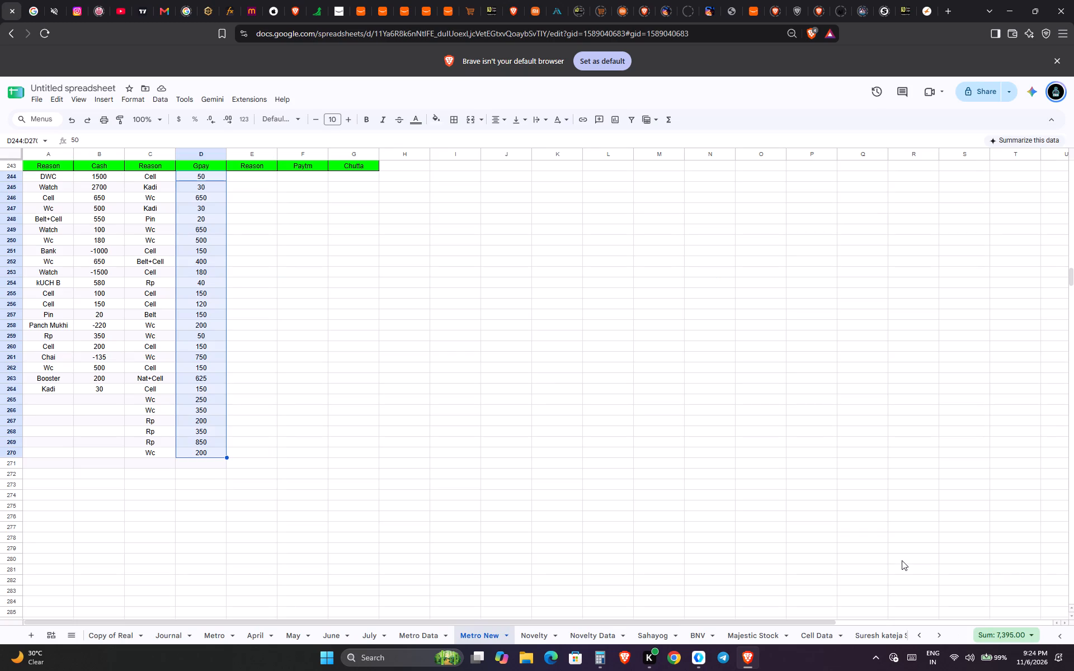
Add a Cash entry in row 265, below the last one, with reason SP and amount -900.
key(ctrl+Down)
key(ctrl+Left)
key(Left)
key(ctrl+Up)
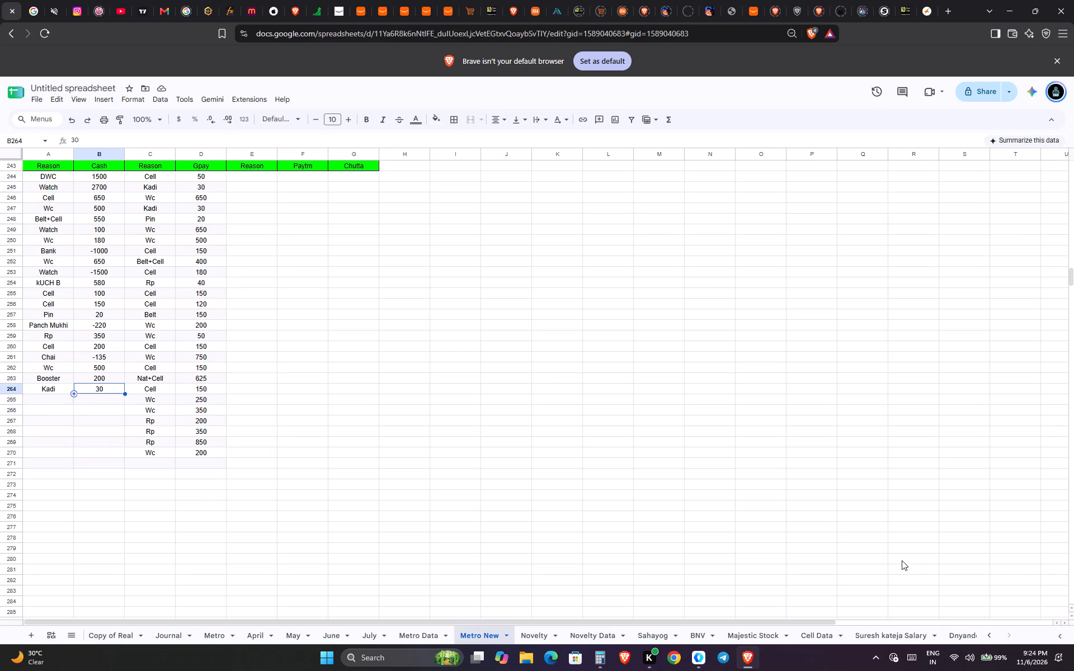
key(ctrl+Up)
key(ctrl+Up)
key(ctrl+Down)
key(ctrl+Down)
key(Left)
key(Down)
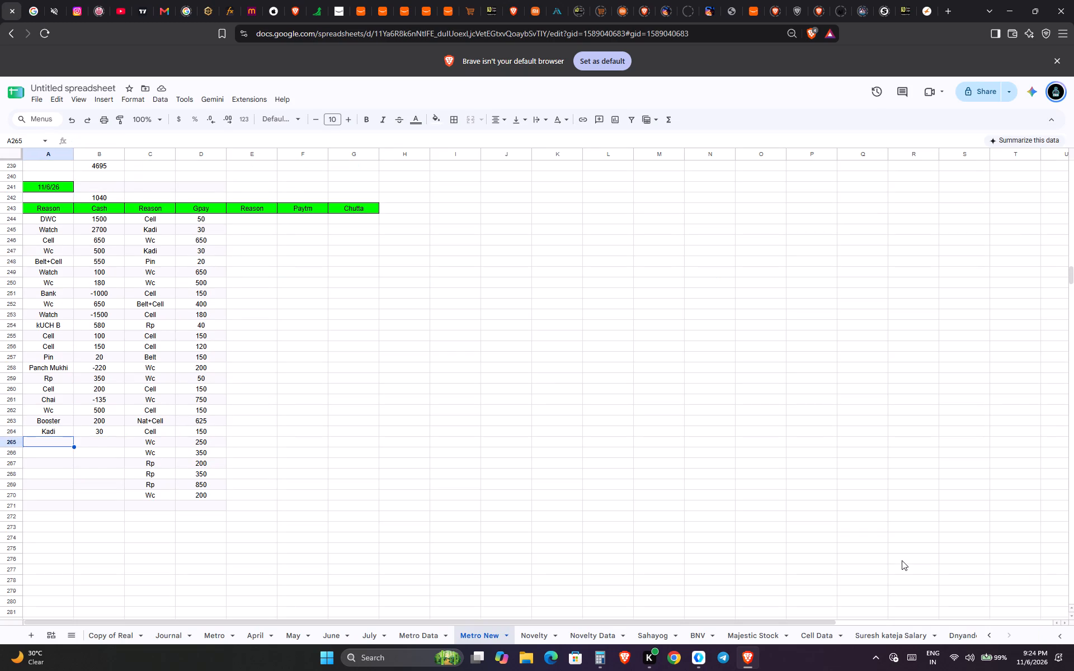
text(SP)
key(Tab)
text(-500)
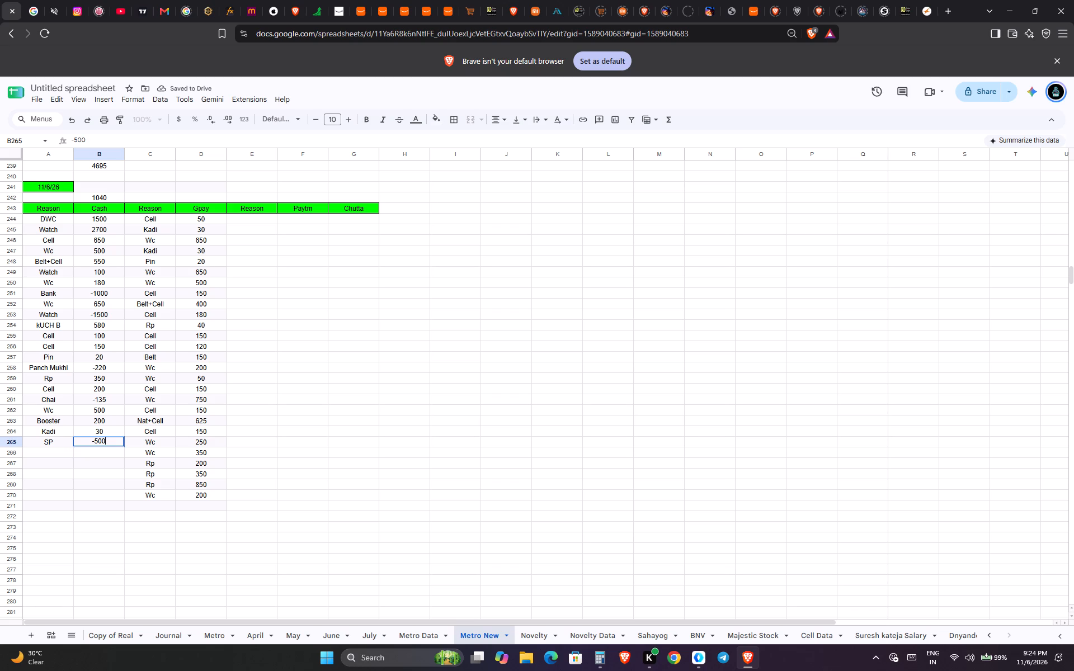
key(BackSpace)
key(BackSpace)
key(BackSpace)
text(900)
key(Down)
Add a Cash entry in row 266 with reason Firoz and amount -1000.
key(Left)
text(Firoz)
key(Tab)
text(-1000)
key(Return)
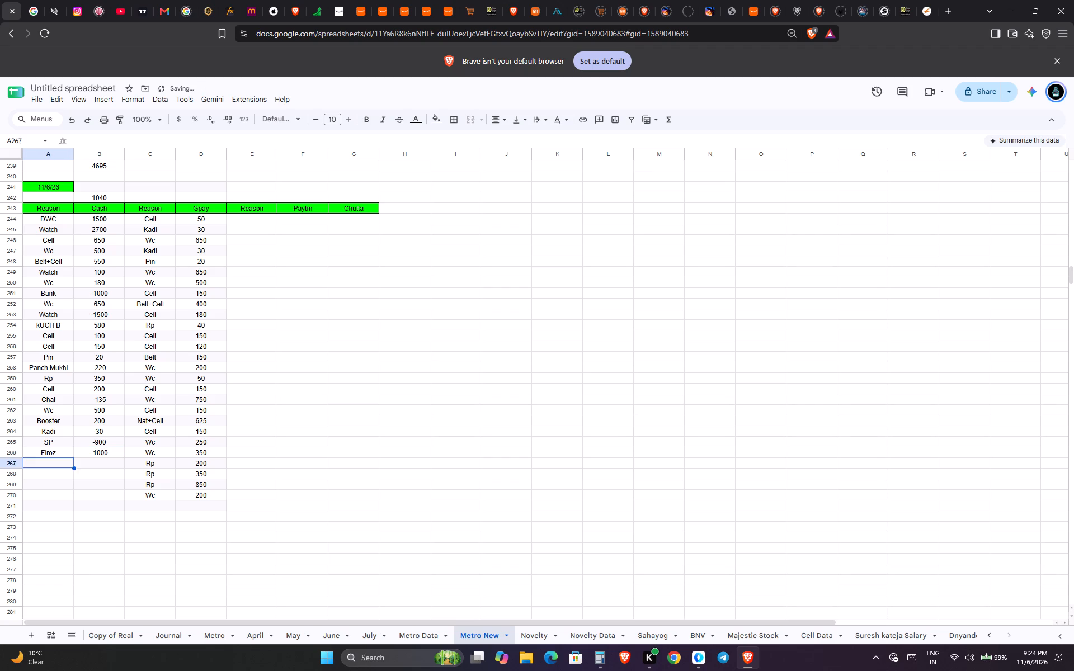
Total the Cash column in B271 with a SUM formula over B242:B269, including the opening amount above the header.
key(Down)
key(Right)
key(Down)
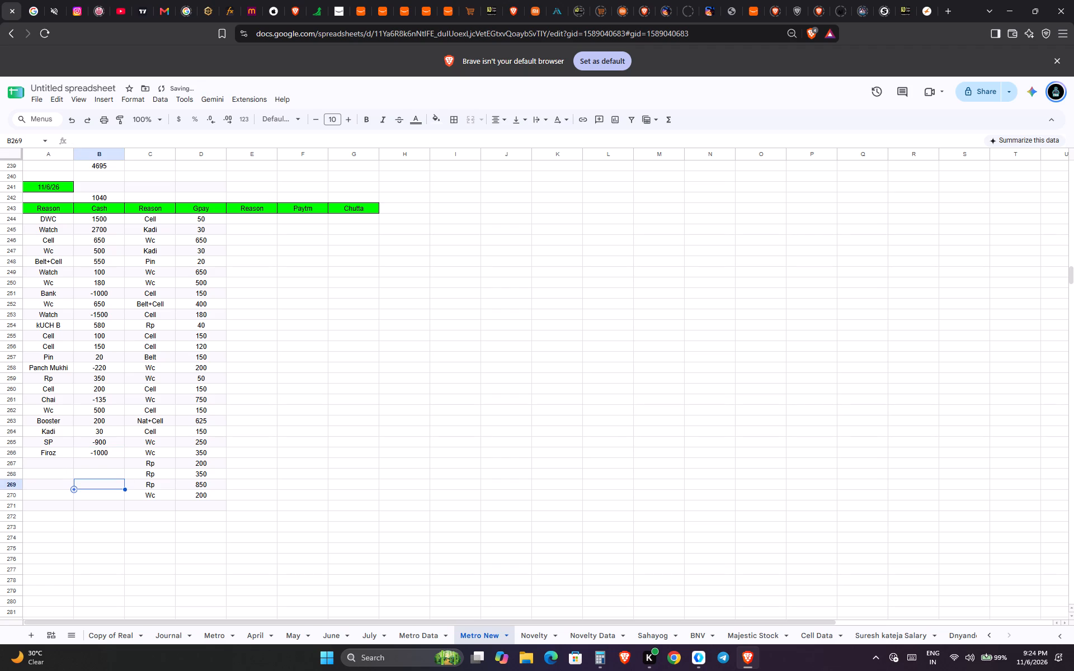
key(Down)
key(Down)
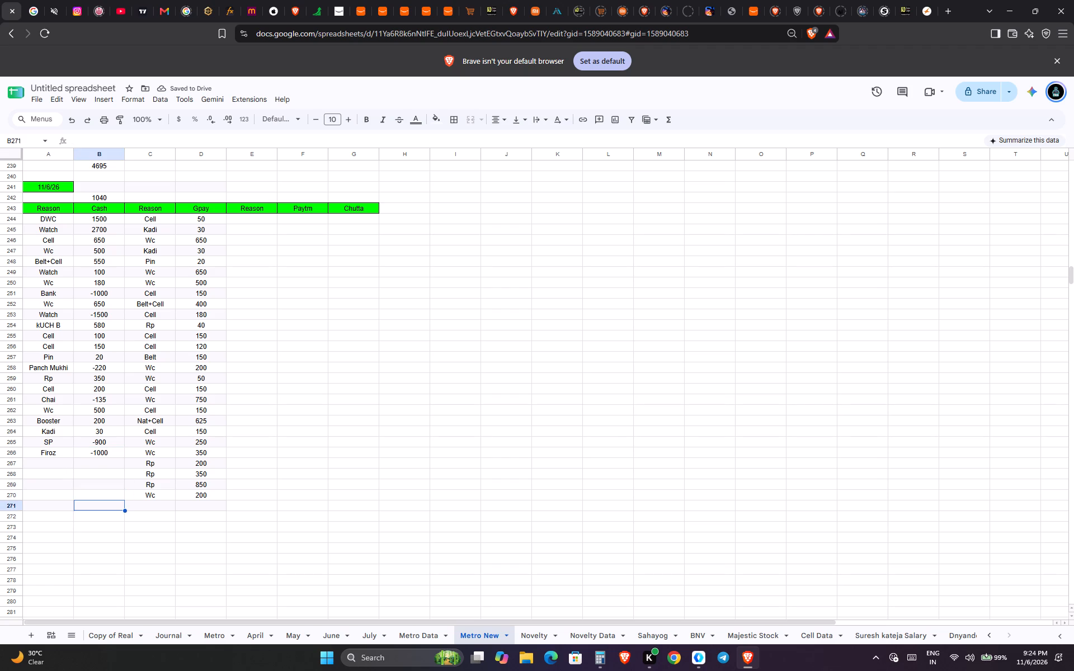
text(=sum)
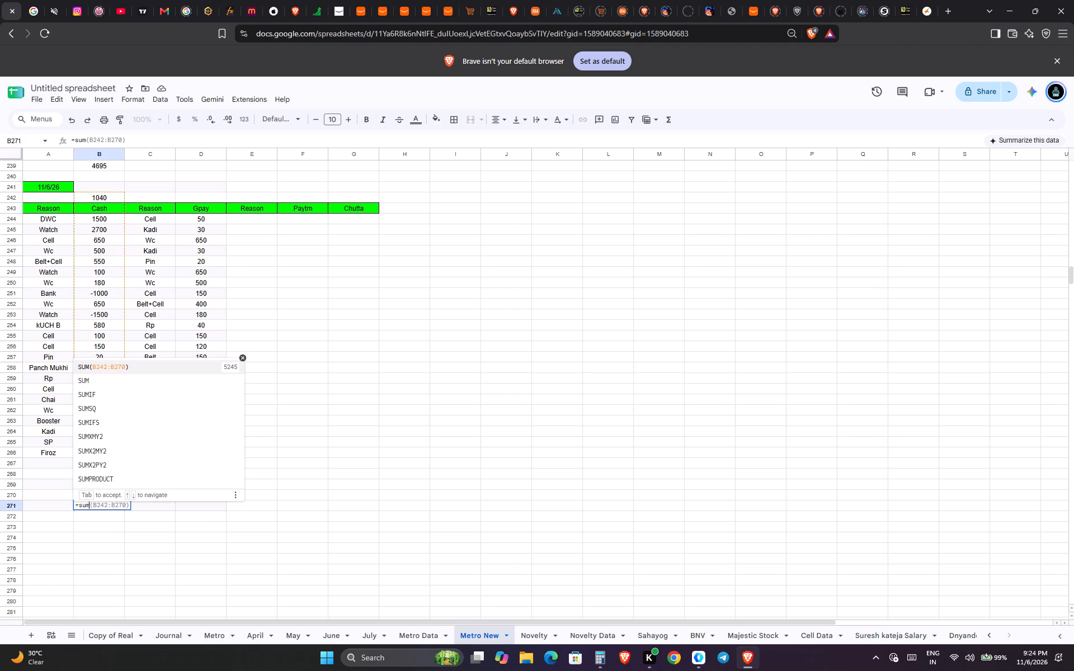
key(Down)
key(Tab)
key(ctrl+Up)
key(ctrl+Up)
key(ctrl+shift+Down)
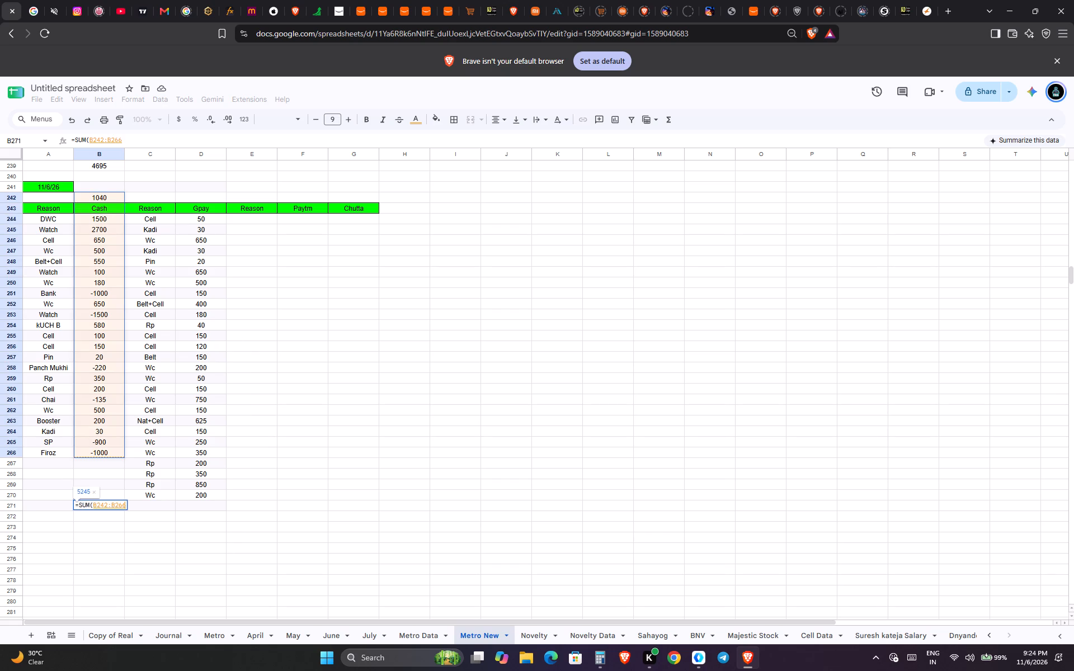
key(shift+Down)
key(shift+Down)
key(shift+Down)
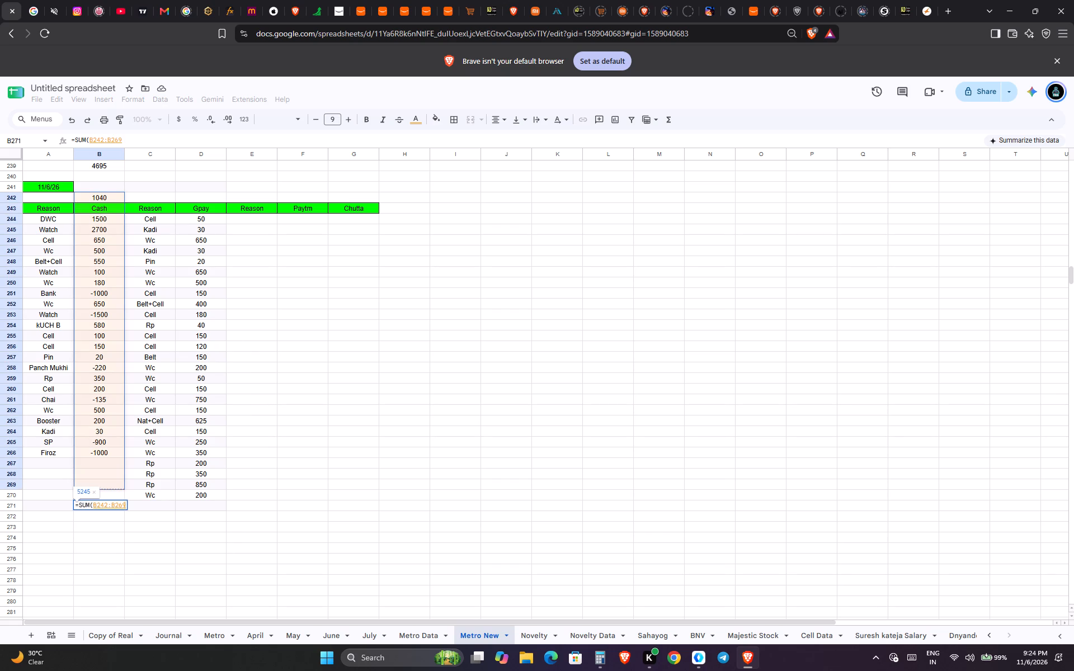
key(Return)
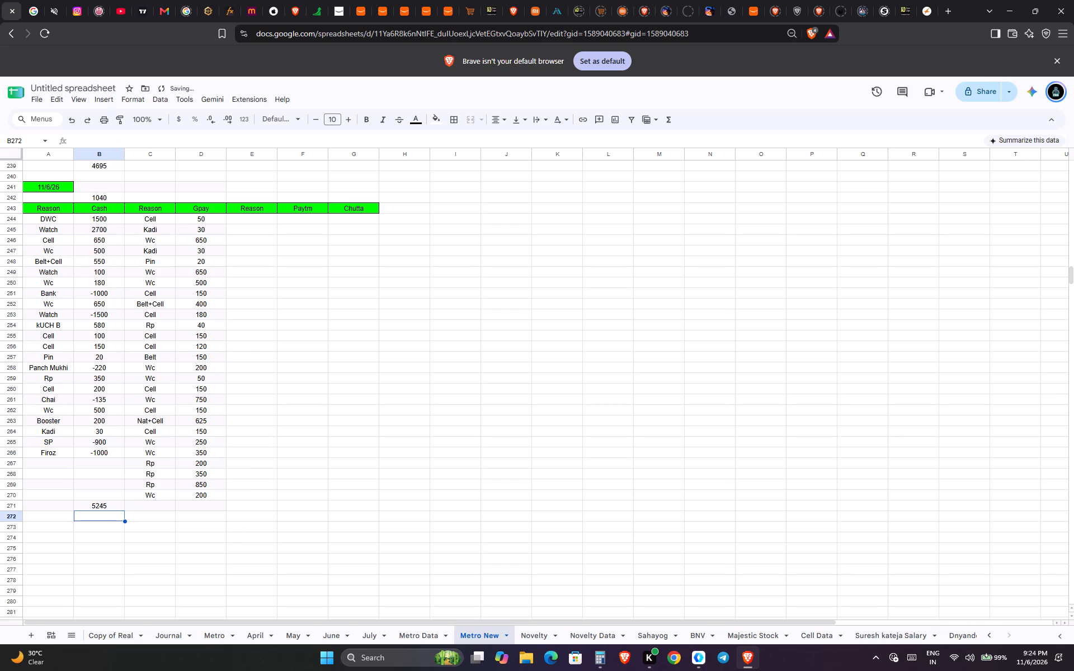
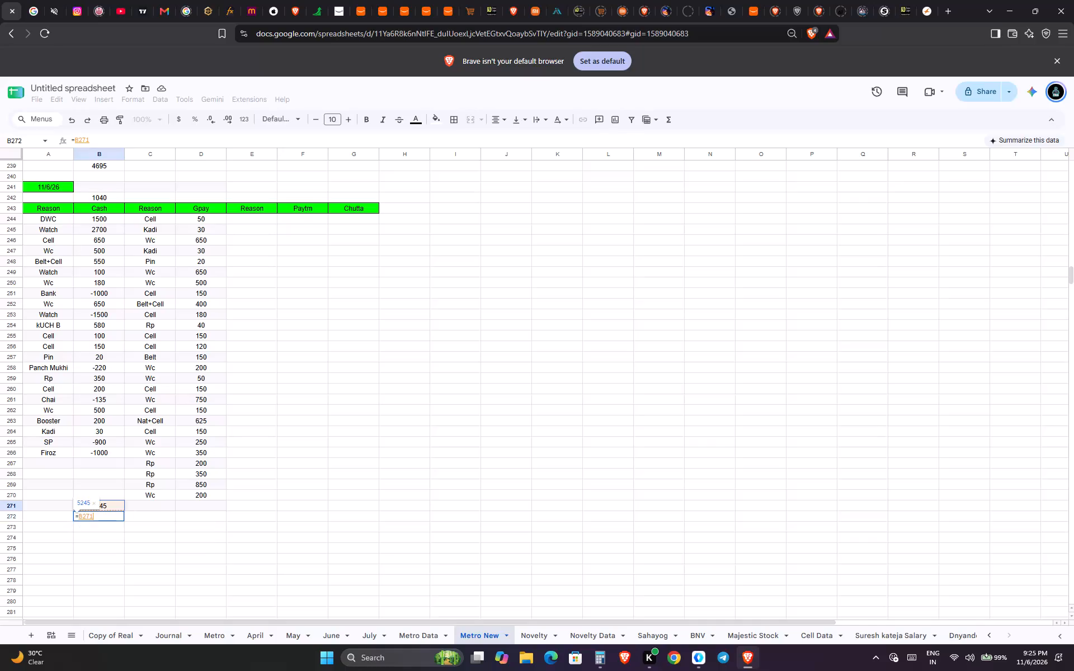
Subtract 5000, 500 and 300 from the cash total B271 in the formula in cell B272.
text(-5000-)
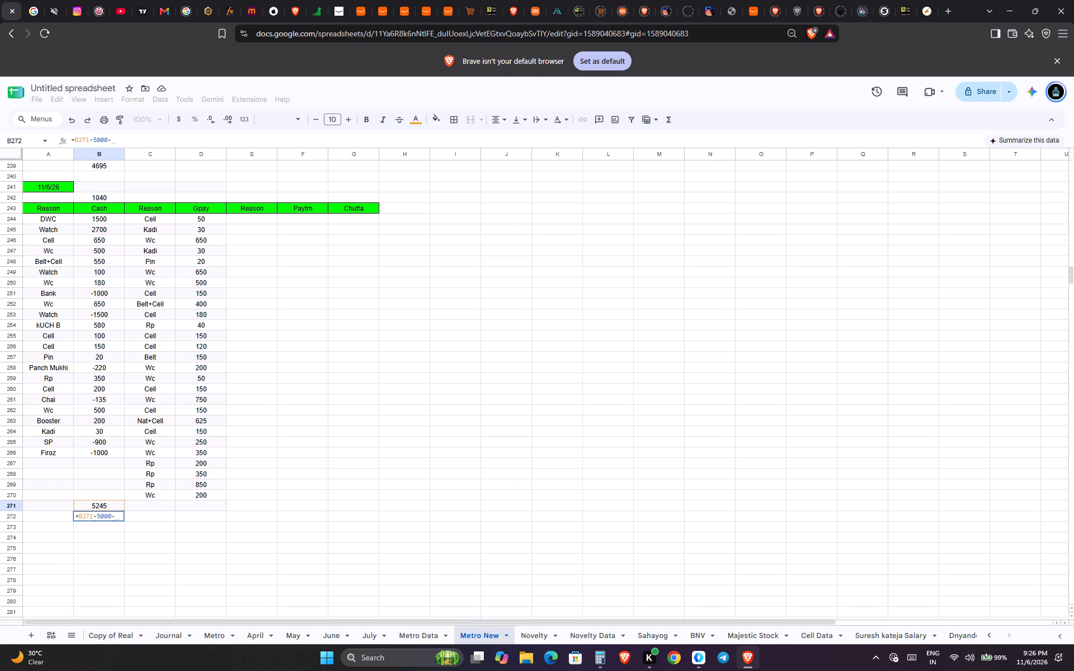
text(500)
key(minus)
text(300-)
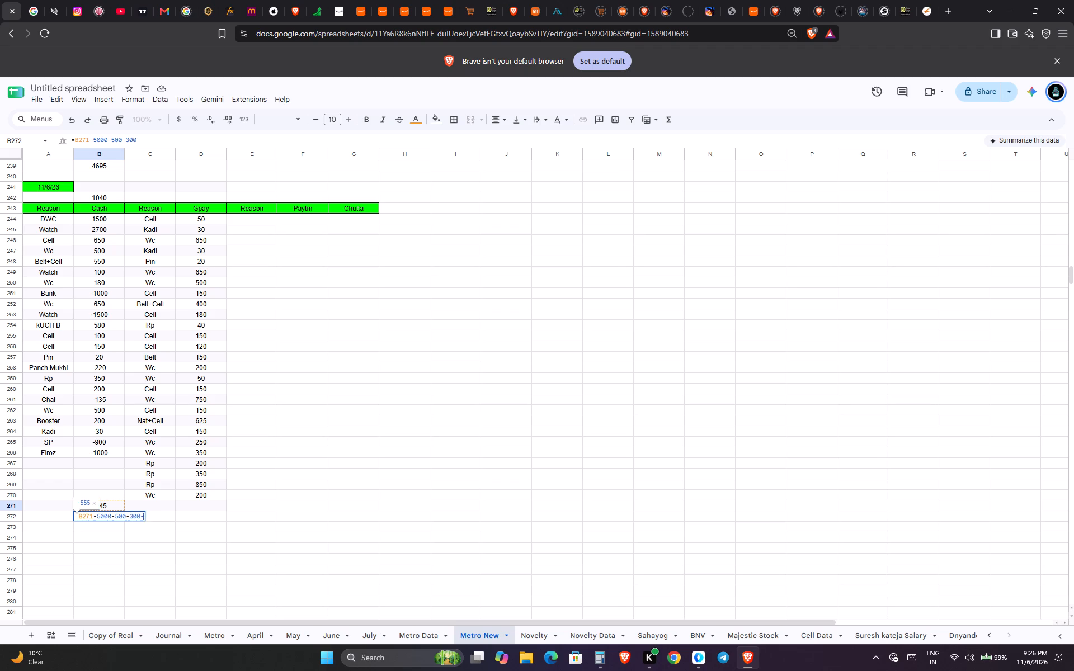
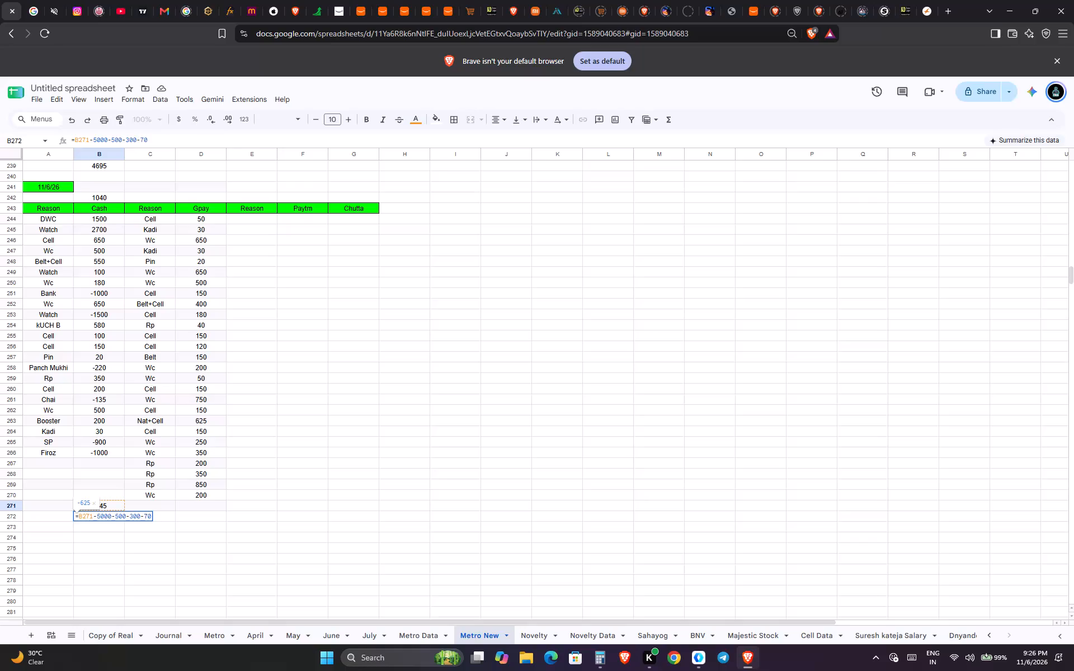
Subtract a further 35 at the end of the cash check formula in cell B272.
key(minus)
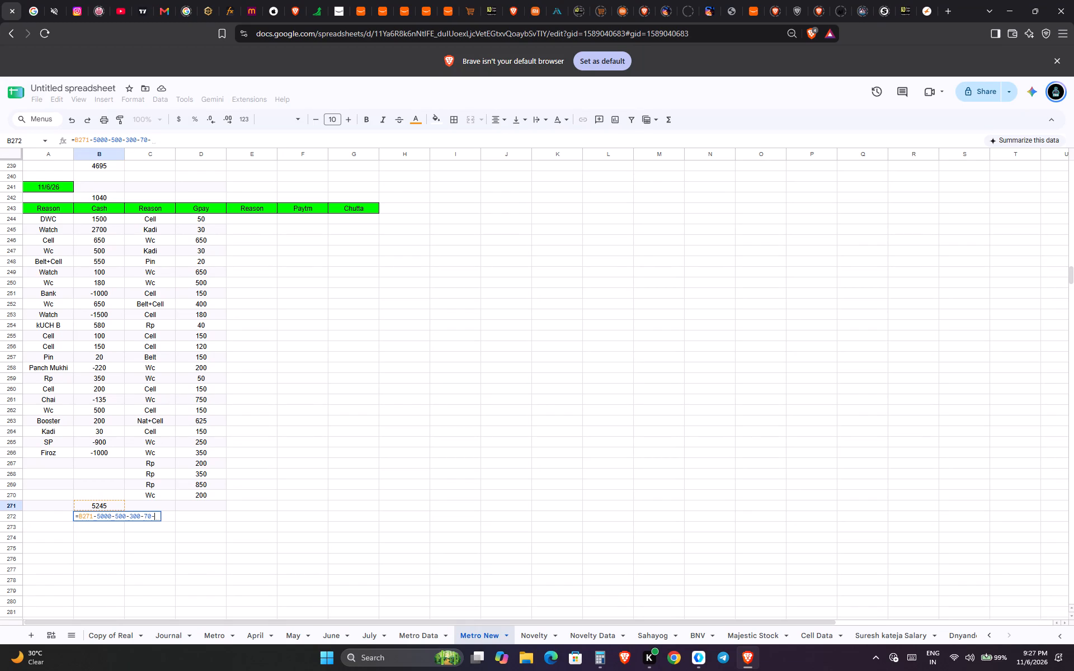
text(35)
key(Return)
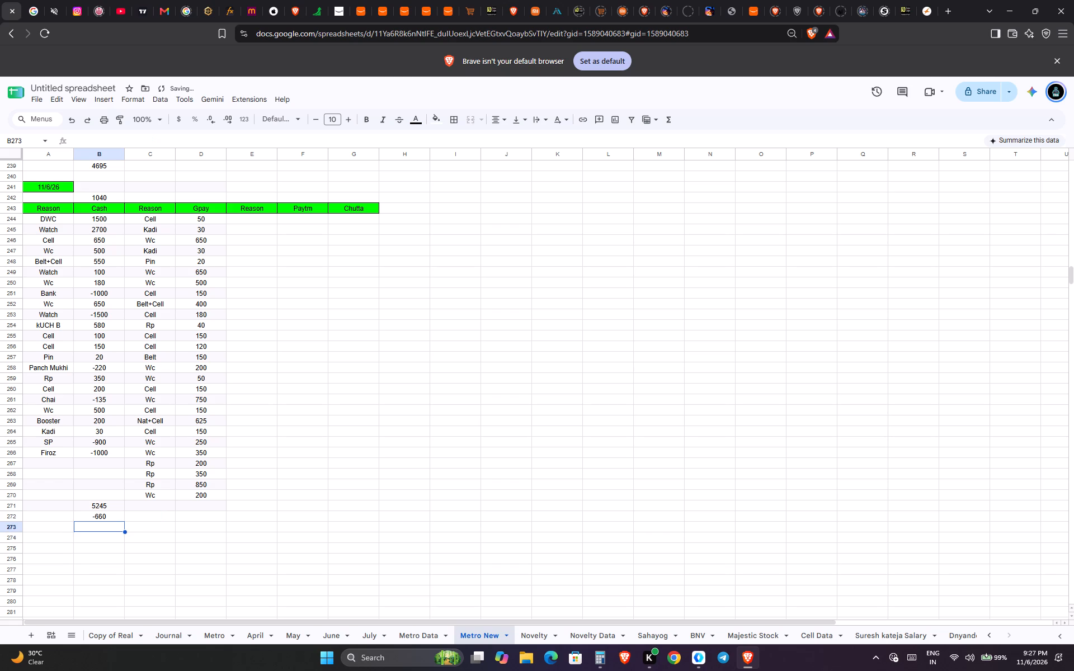
Add a cash entry of 660 with the reason "Kuch b" in row 267, below the Firoz entry.
key(Up)
key(Up)
key(Up)
key(Up)
key(Up)
key(Up)
text(660)
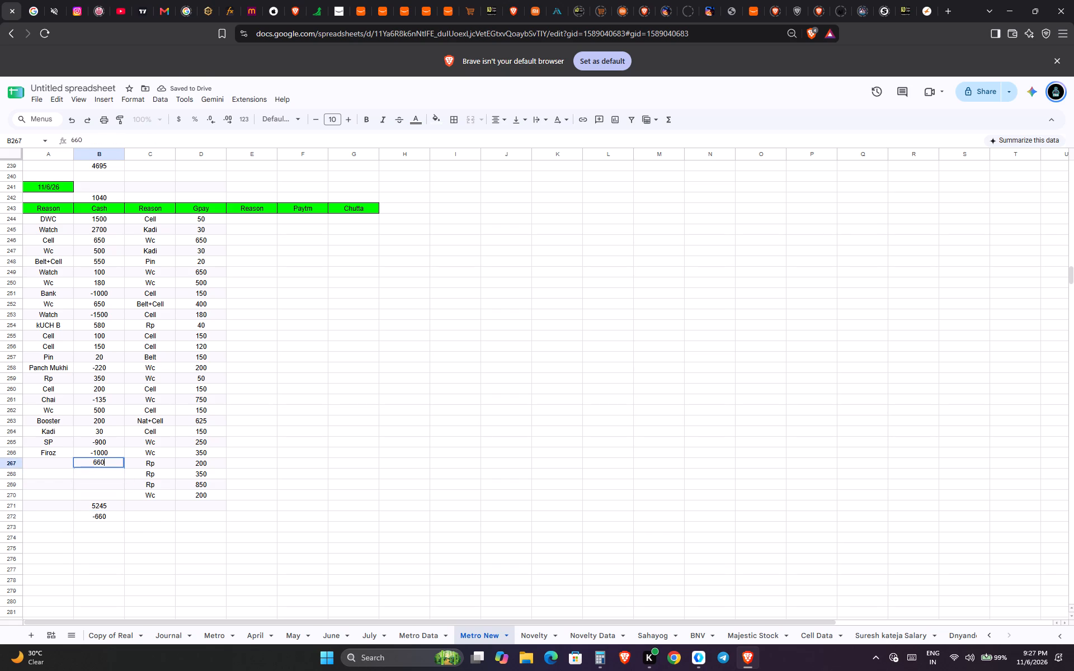
key(Return)
key(Left)
key(Up)
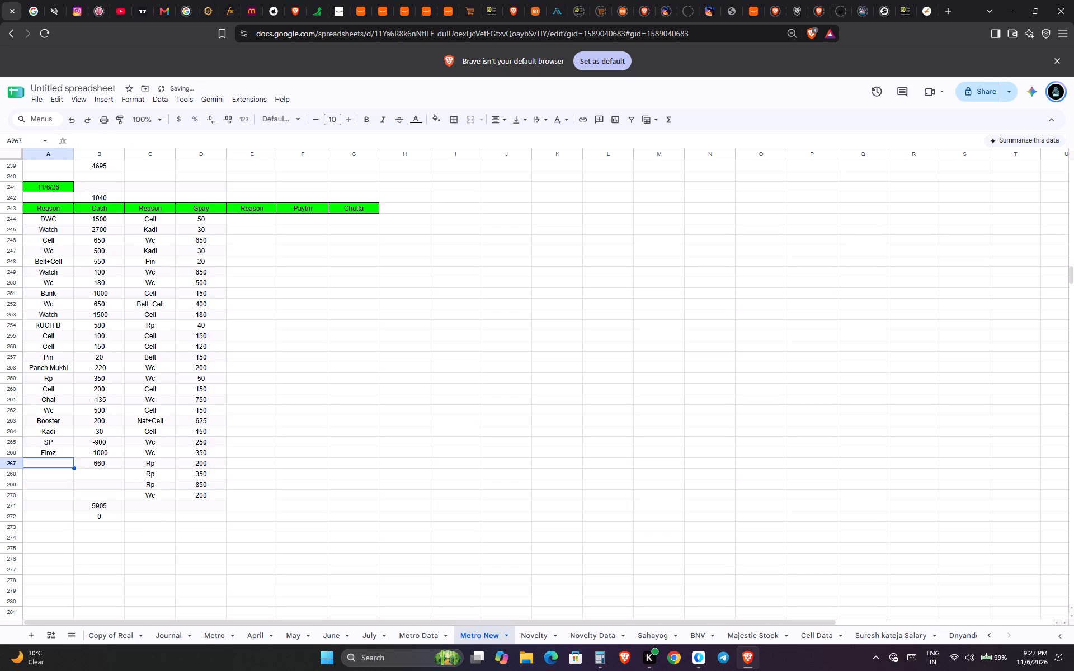
key(shift+k)
text(uch b)
key(Tab)
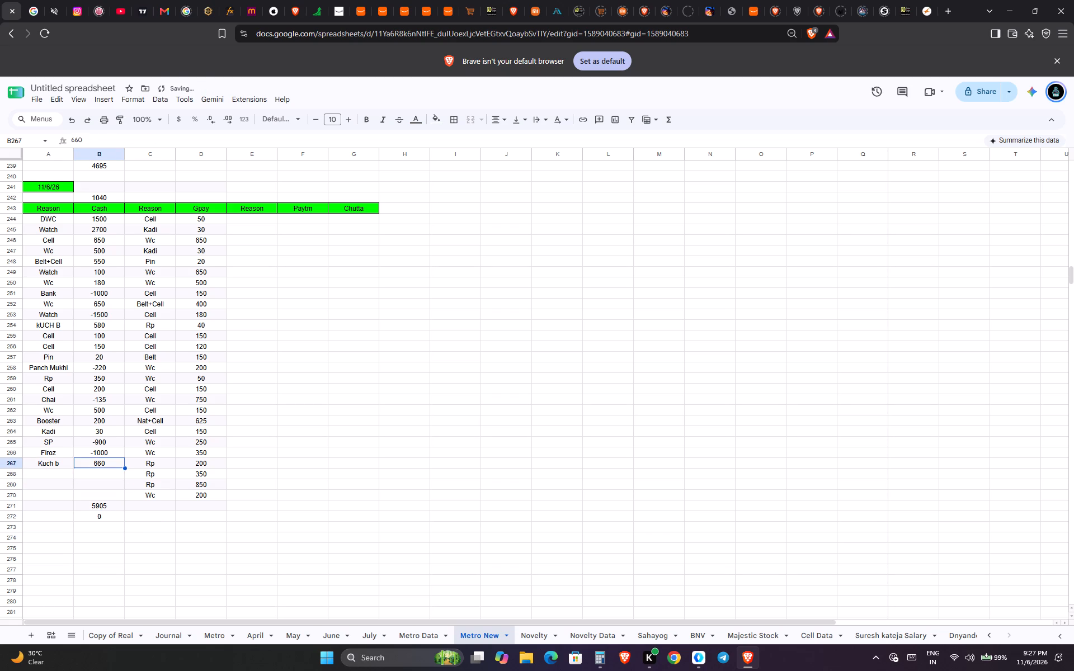
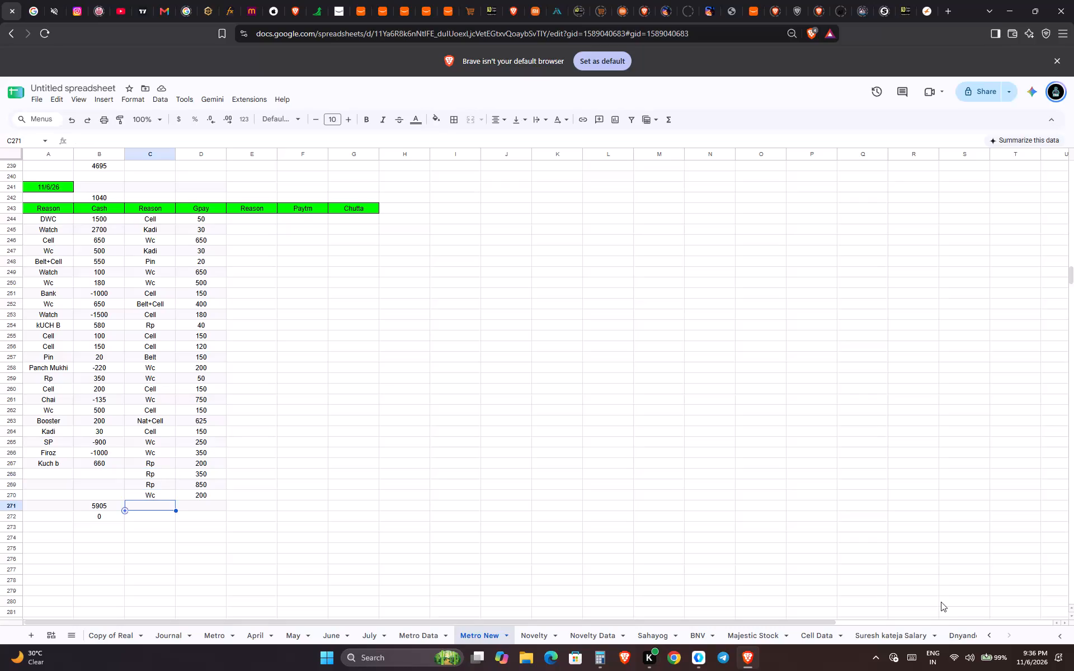
Add a Gpay entry of 150 with the reason "Glass" in row 271, below the last Wc entry.
key(ctrl+shift+grave)
key(ctrl+Tab)
key(ctrl+shift+Tab)
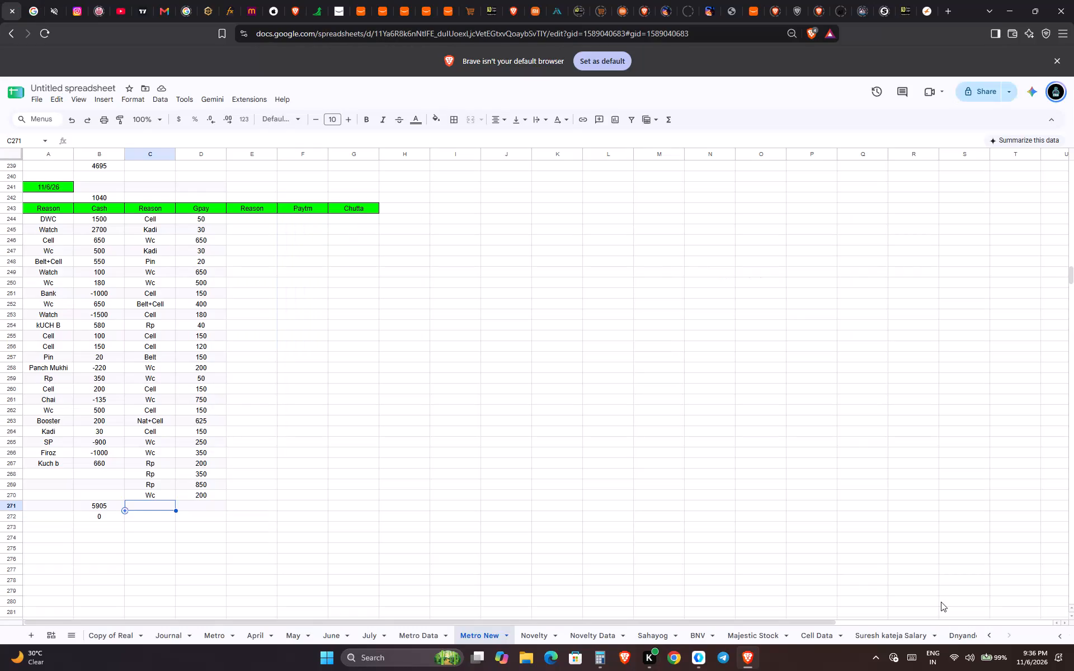
text(Gl)
key(BackSpace)
text(lass)
key(Tab)
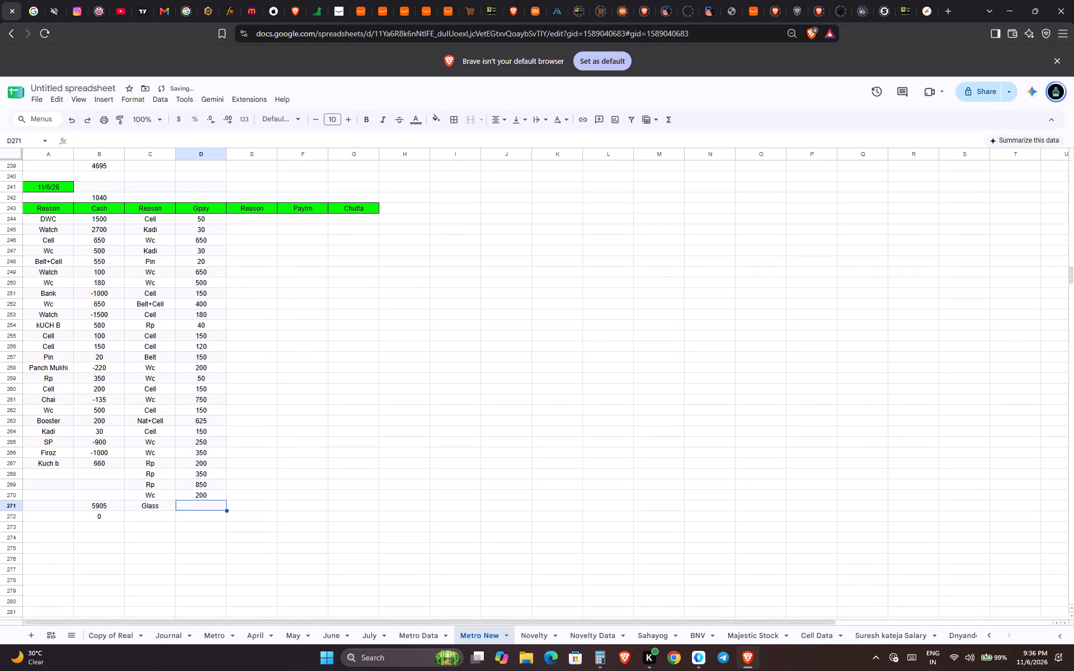
text(150)
key(Right)
Check the sum of the Gpay amounts from row 244 to 271 against today's payment in Google Pay for Business.
key(Left)
key(ctrl+Up)
key(Down)
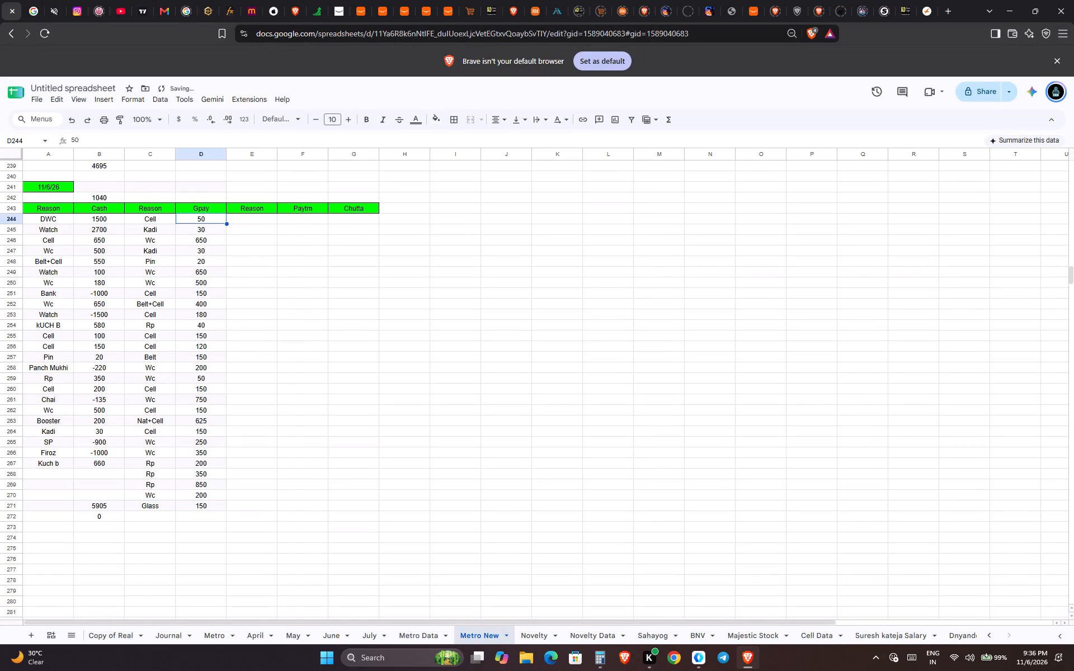
key(ctrl+shift+Down)
key(ctrl+Tab)
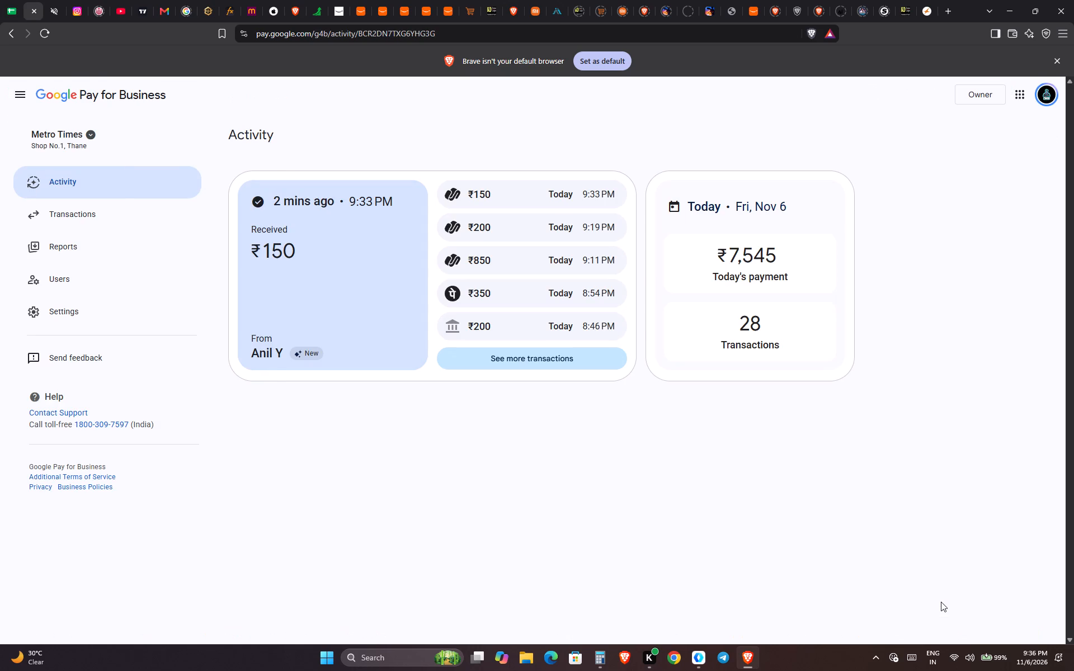
key(ctrl+shift+Tab)
Add a Gpay entry of 900 with the reason "Wc" in row 272, below the Glass entry.
key(ctrl+Down)
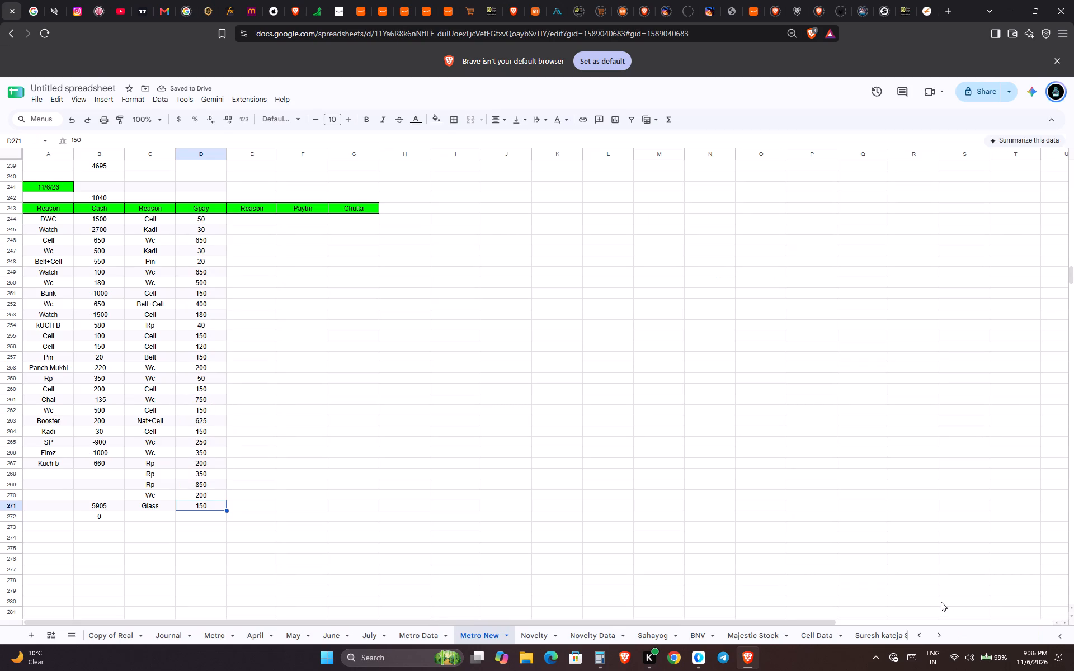
key(Down)
key(Left)
key(9)
key(BackSpace)
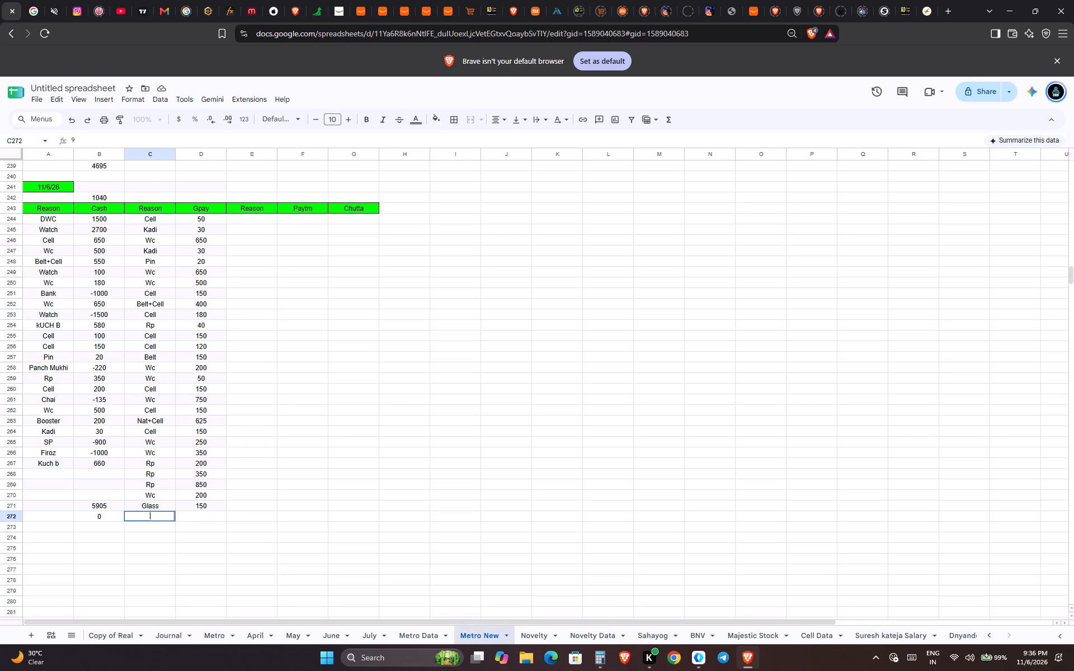
text(Wc)
key(Tab)
text(900)
key(Return)
Check the sum of the Gpay amounts from row 244 to 272 against today's payment in Google Pay for Business.
key(Right)
key(ctrl+Up)
key(ctrl+Up)
key(Down)
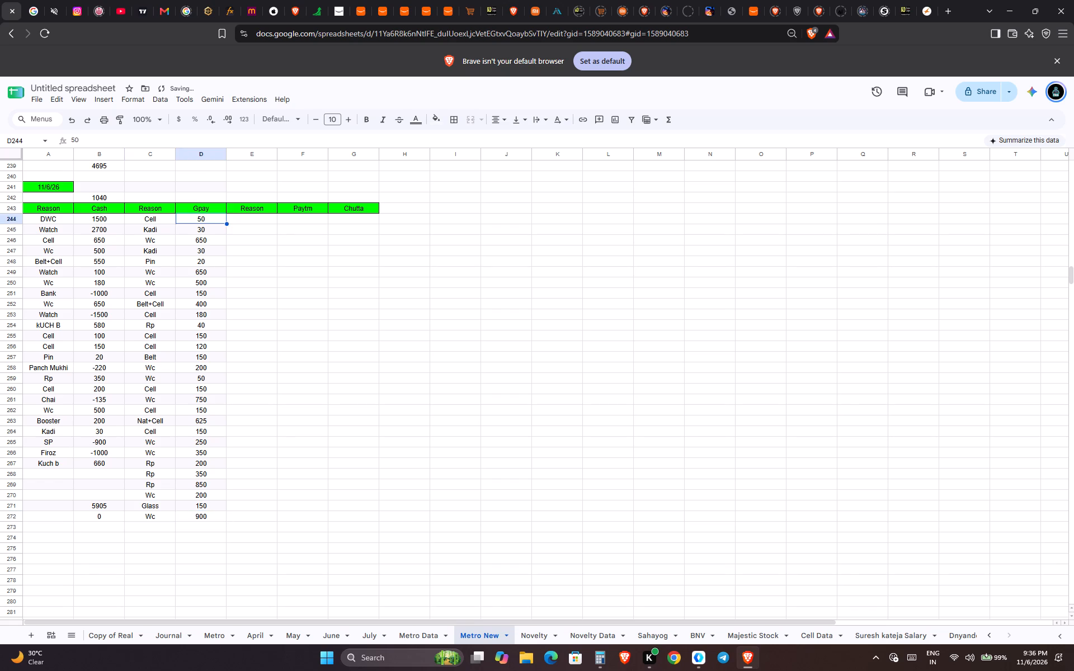
key(ctrl+shift+Down)
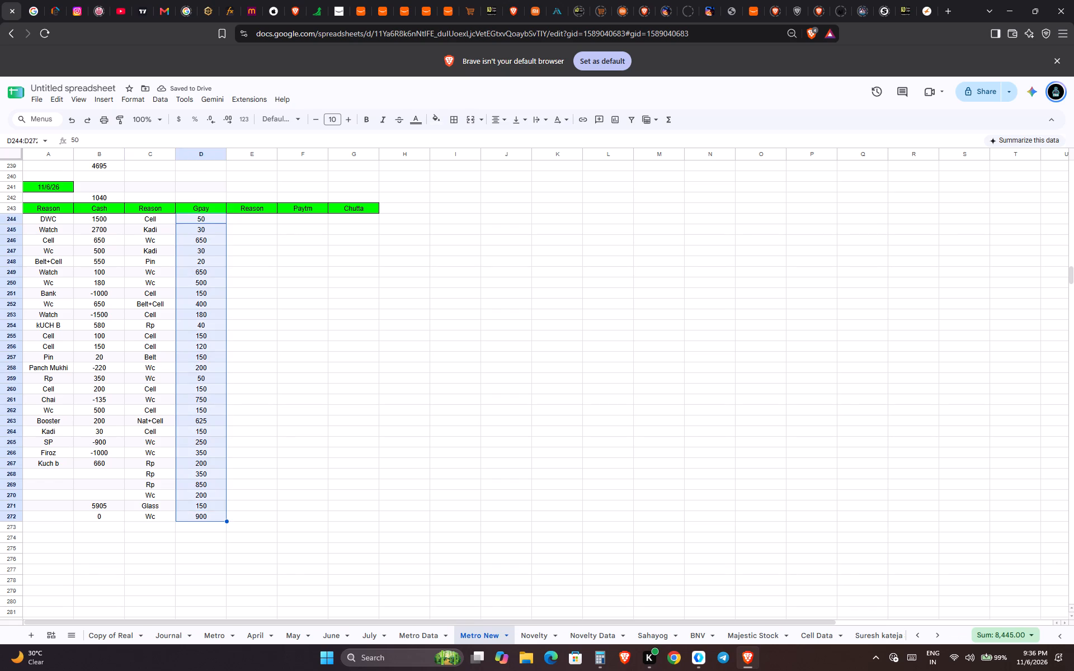
key(ctrl+Tab)
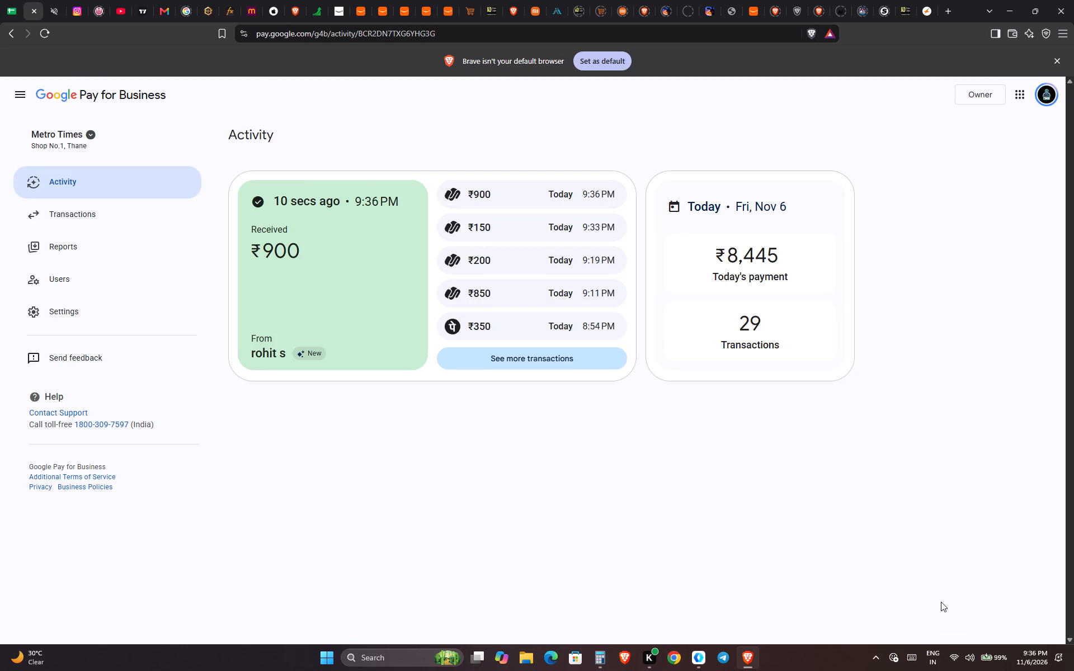
key(ctrl+shift+Tab)
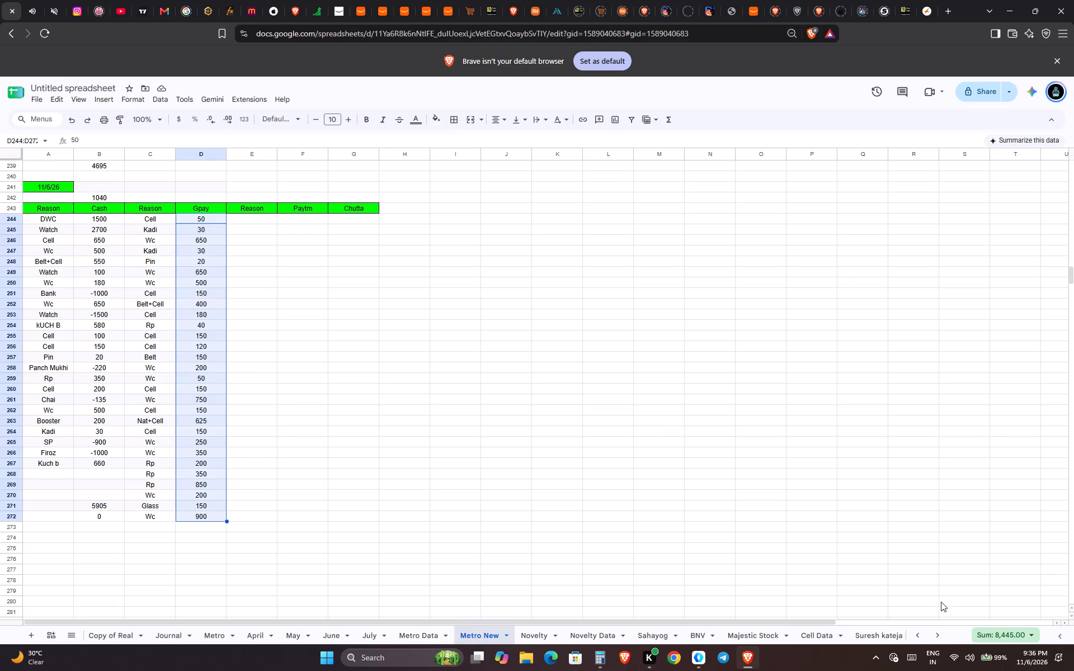
Return to the last Gpay amount in the Metro New sheet and save the spreadsheet.
key(ctrl+Down)
key(ctrl+s)
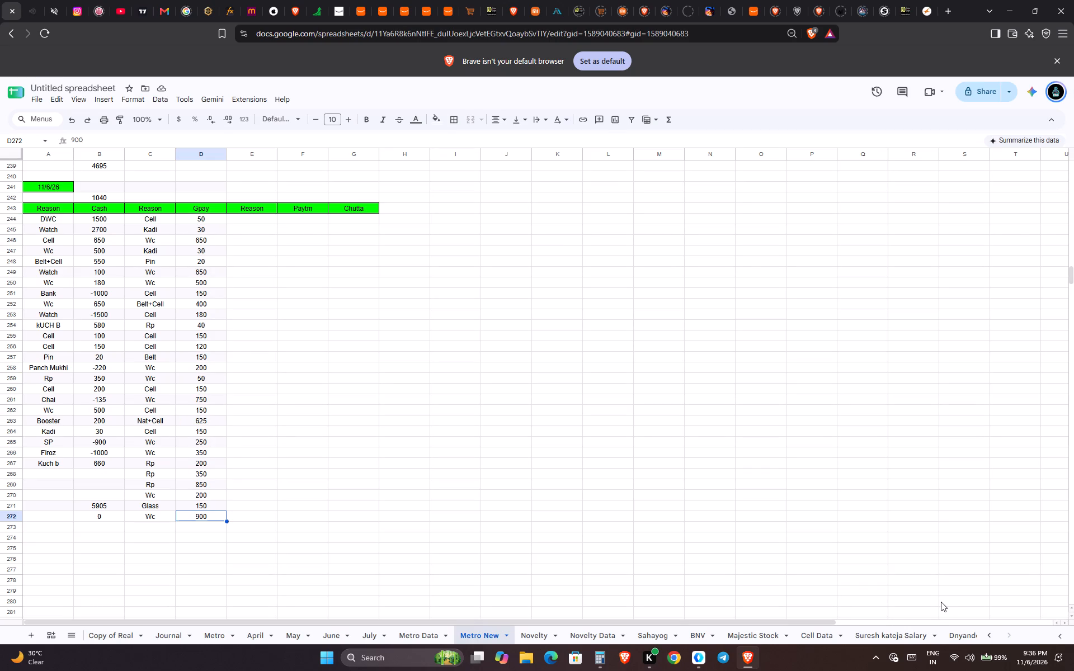
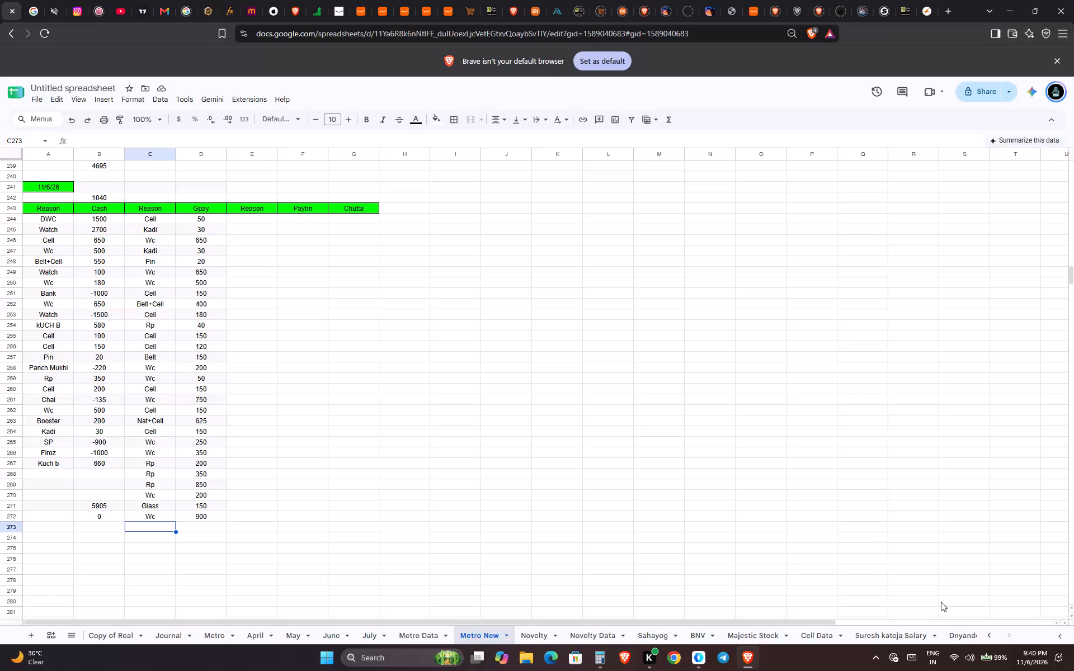
Add a Gpay entry of 50 with the reason "Cell" in row 273, below the Wc entry, and save the spreadsheet.
text(Ce)
key(Tab)
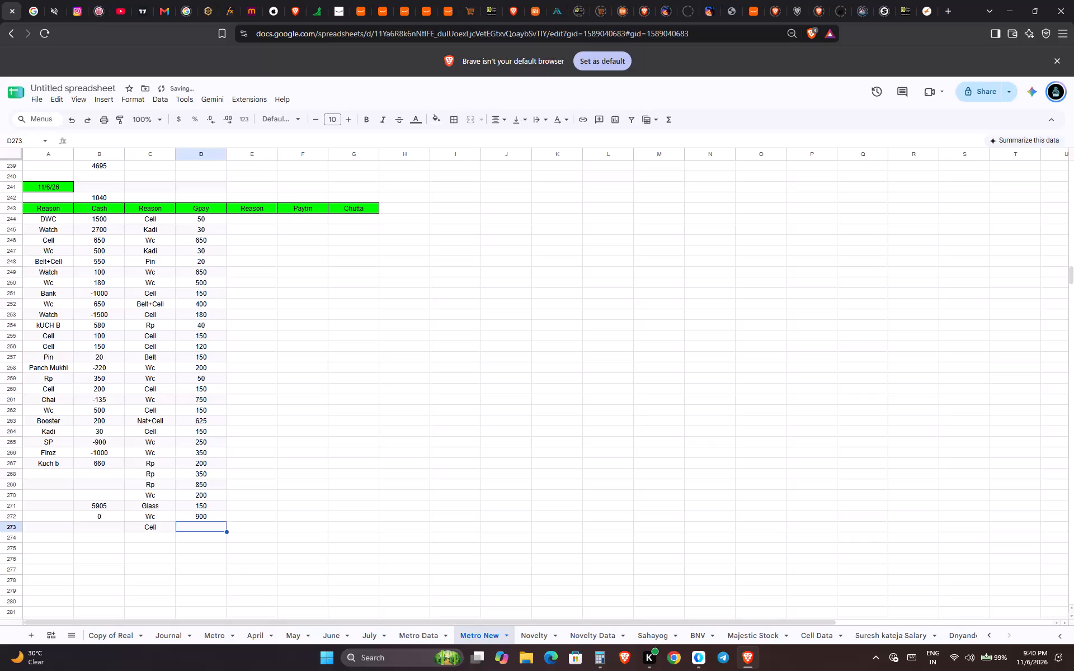
text(50)
key(Return)
key(ctrl+s)
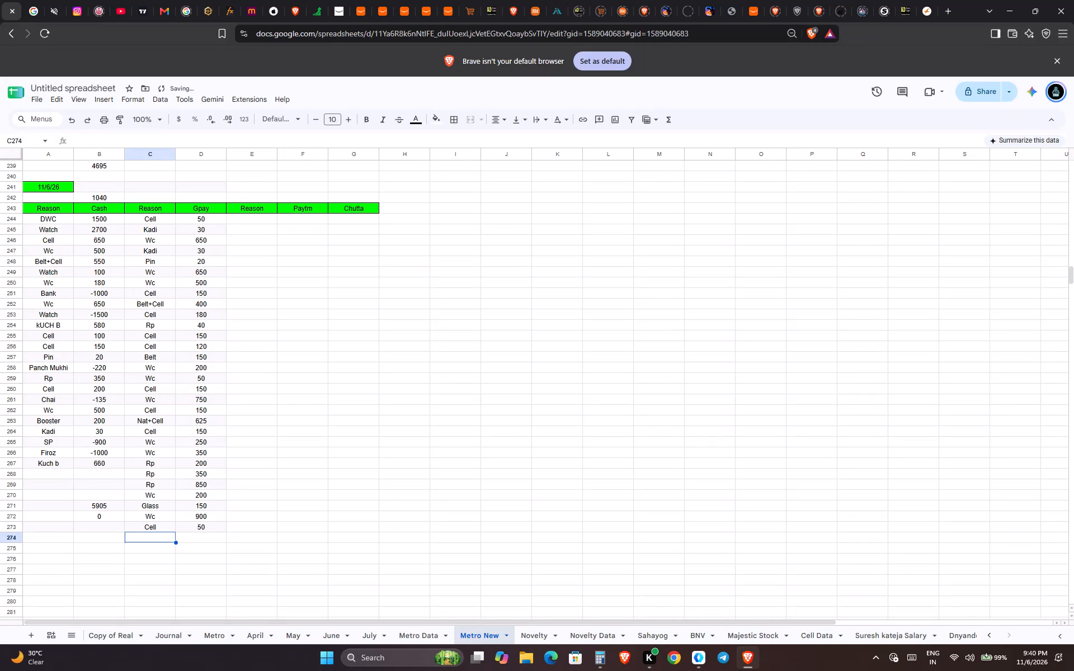
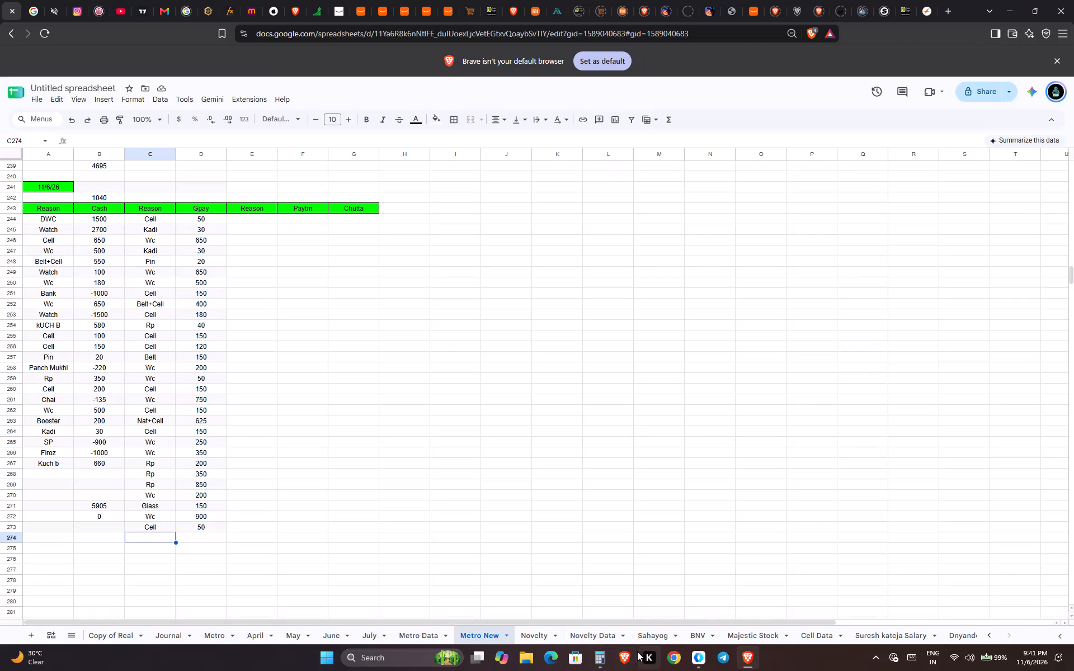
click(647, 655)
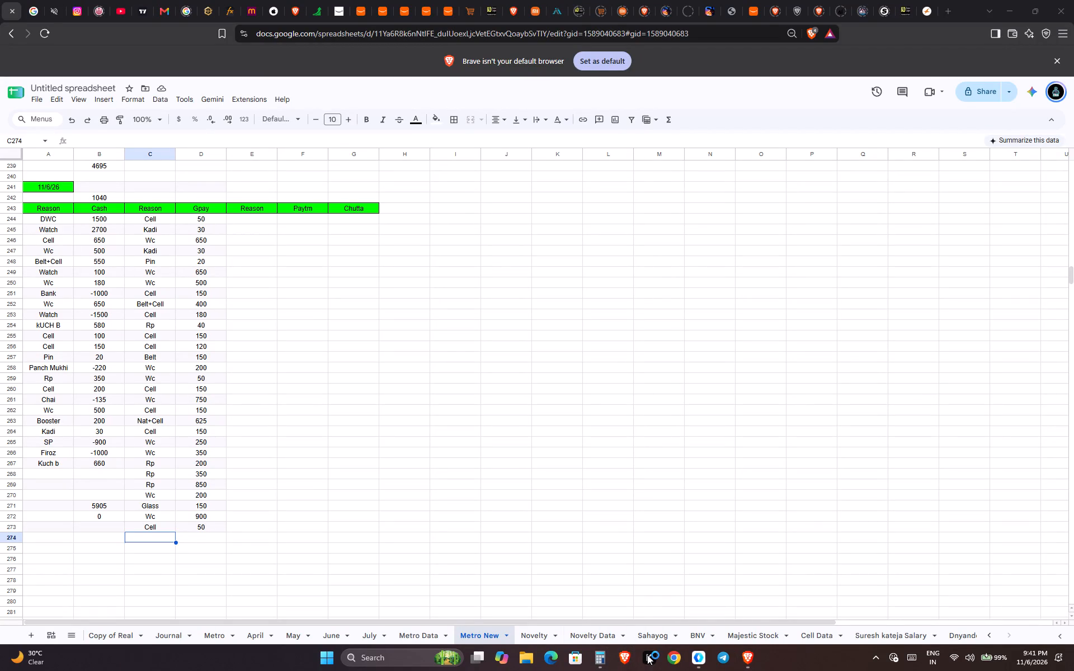
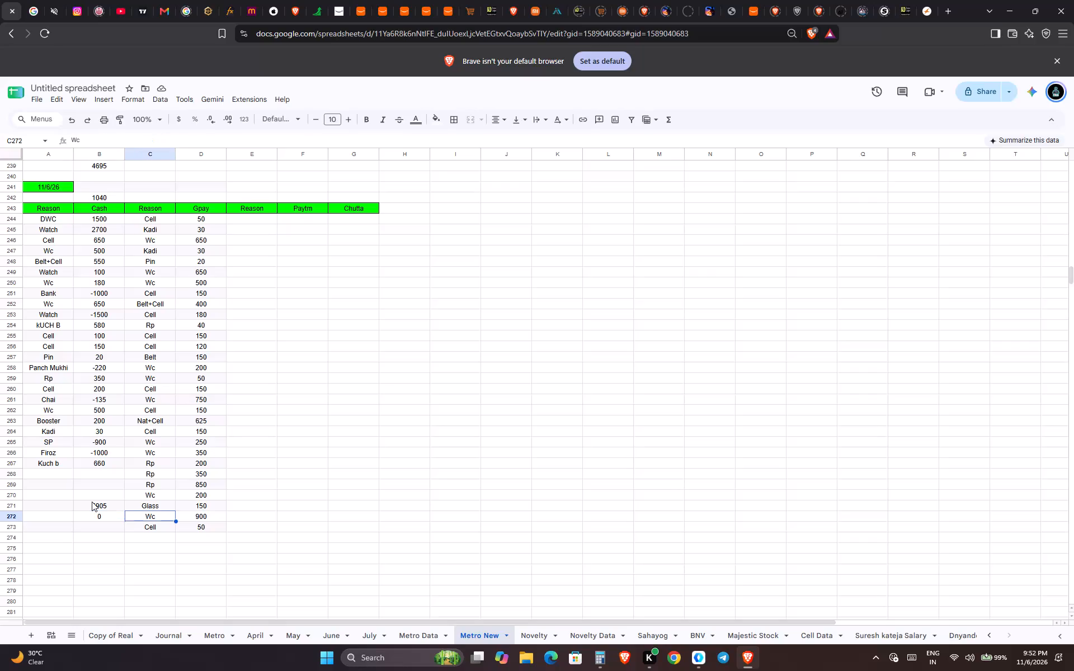
Add a Gpay entry of 30 with the reason Kado in row 274, below the last Cell entry.
key(Down)
key(Up)
key(Down)
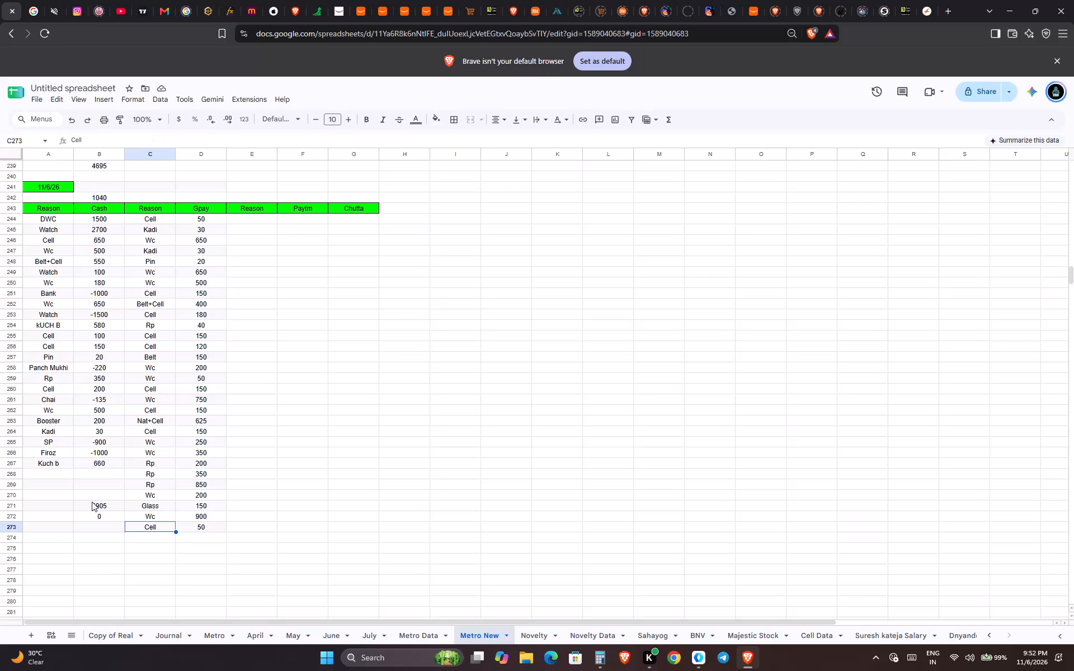
key(Down)
key(Right)
text(30)
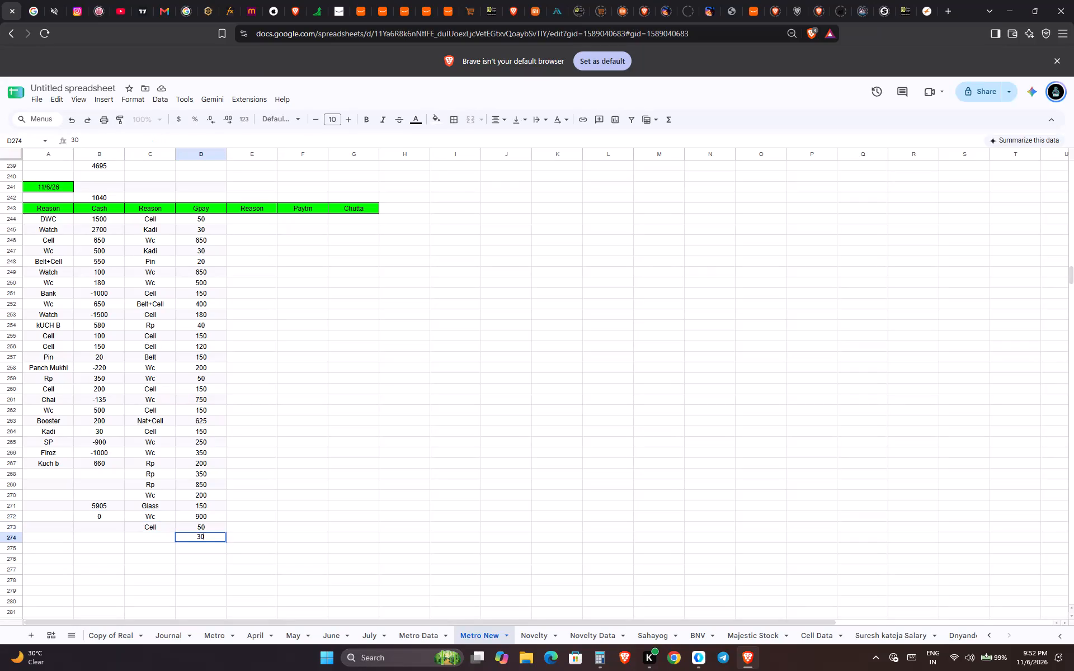
key(Left)
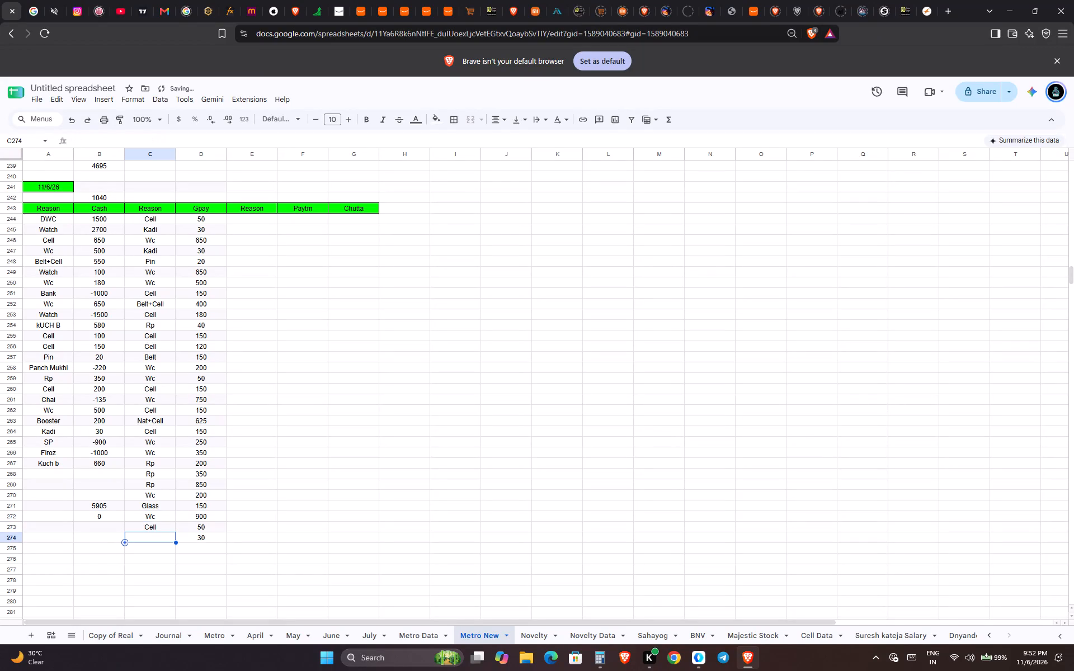
text(Kado)
key(Tab)
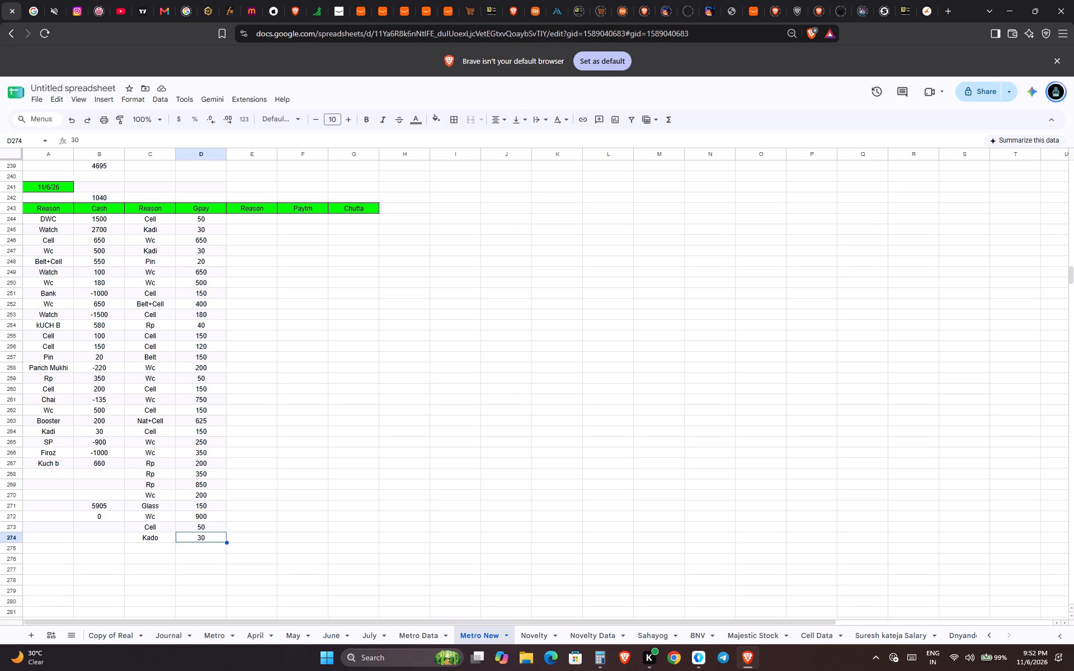
Add a cash entry with the reason Cell and amount 100 in row 268, below Kuch b, and save.
key(Left)
key(Left)
key(Left)
key(ctrl+Up)
key(Up)
key(Down)
key(Down)
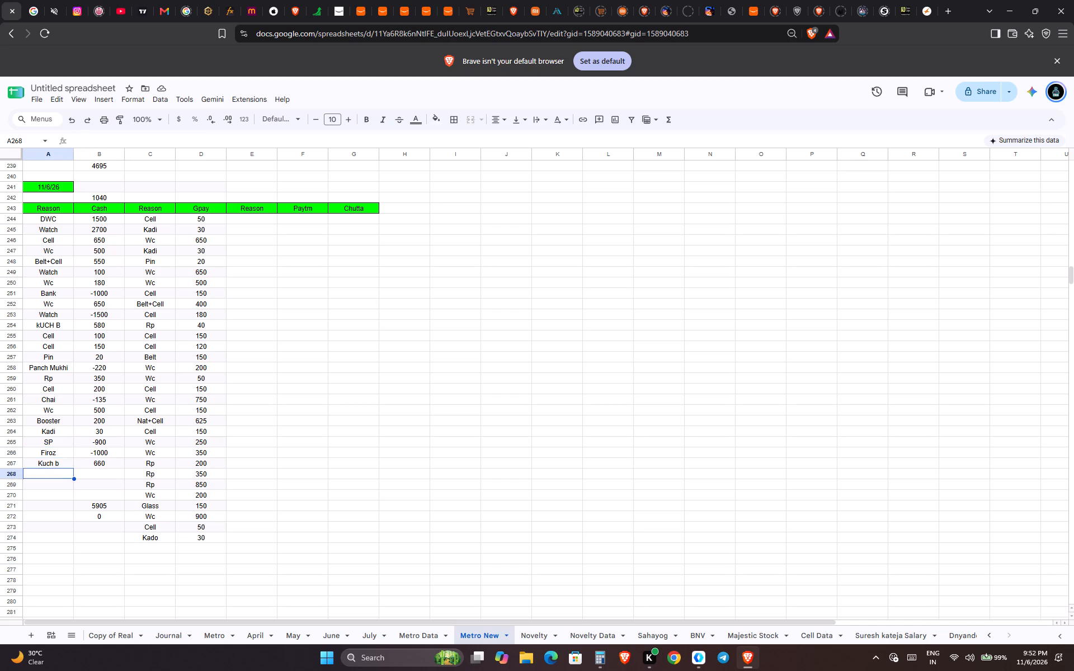
text(Cell)
key(Tab)
text(100)
key(Return)
key(ctrl+s)
Copy the 11/6/26 date, opening cash and header rows (A241:G243) and paste them below the day's entries, starting at A277.
key(ctrl+Up)
key(ctrl+Up)
key(ctrl+Up)
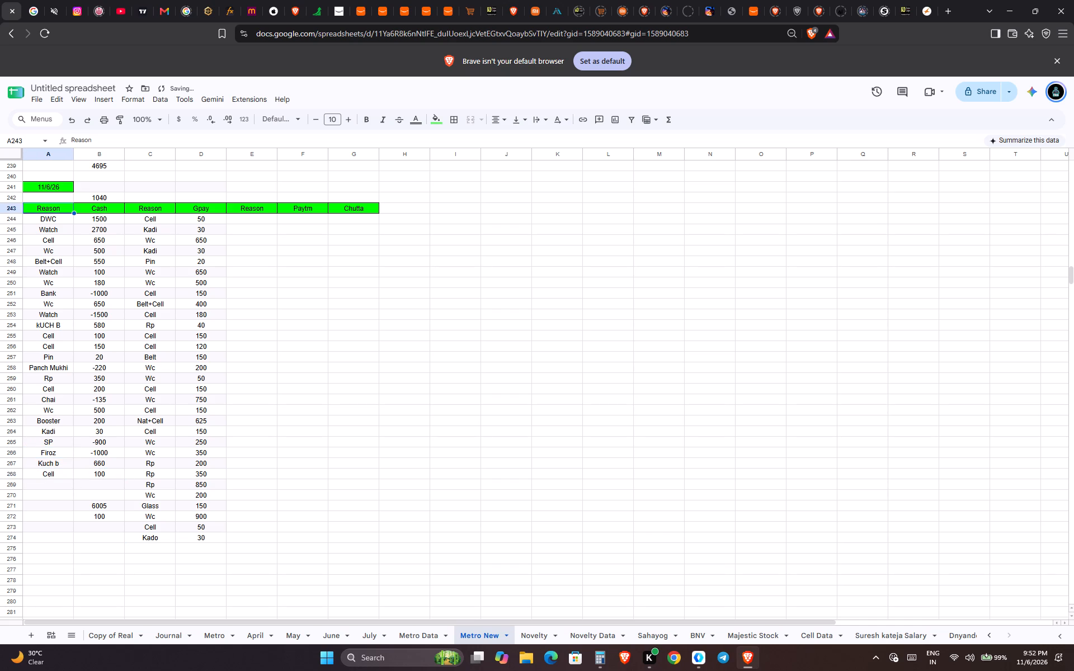
key(Down)
key(Up)
key(shift+Down)
key(shift+Right)
key(shift+Down)
key(shift+Right)
key(shift+Right)
key(shift+Right)
key(shift+Right)
key(shift+Right)
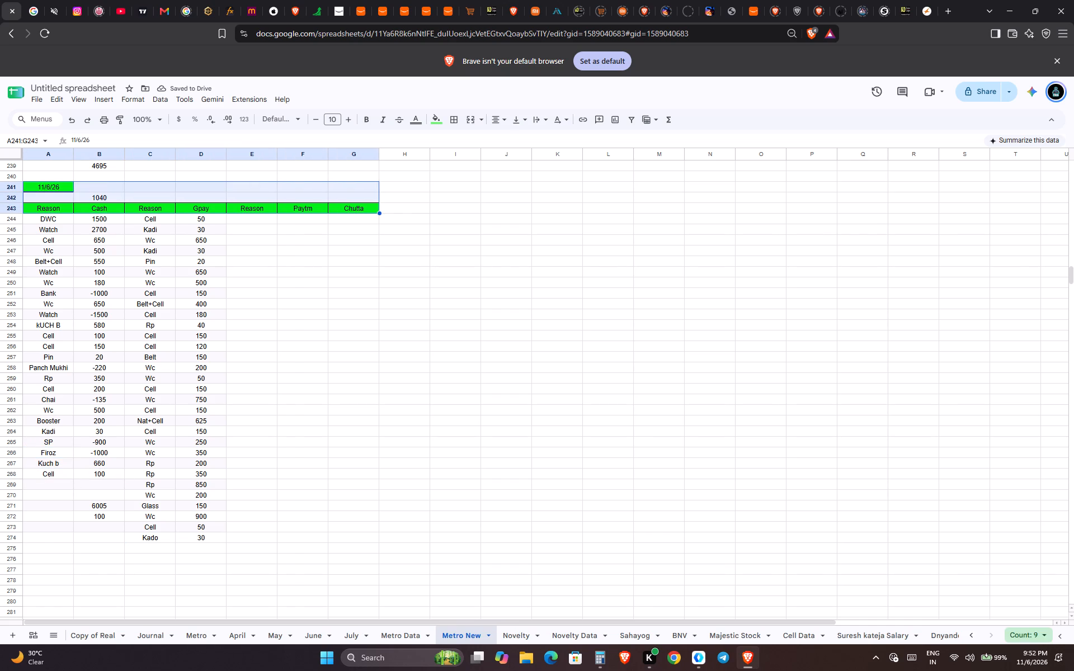
key(ctrl+c)
key(ctrl+Left)
key(ctrl+Left)
key(ctrl+Down)
key(ctrl+Down)
key(Down)
key(Down)
key(Down)
key(Down)
key(Down)
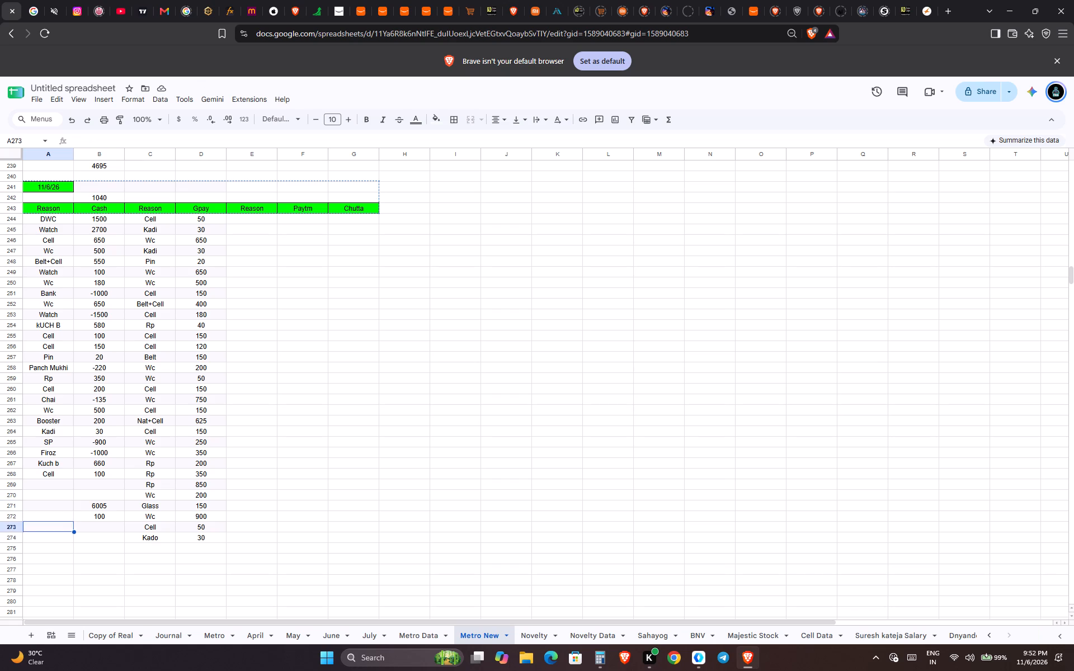
key(Down)
key(Down)
key(Down)
key(Down)
key(ctrl+v)
Move the pasted date and header block A277:G279 up one row so it starts at A276.
key(ctrl+Left)
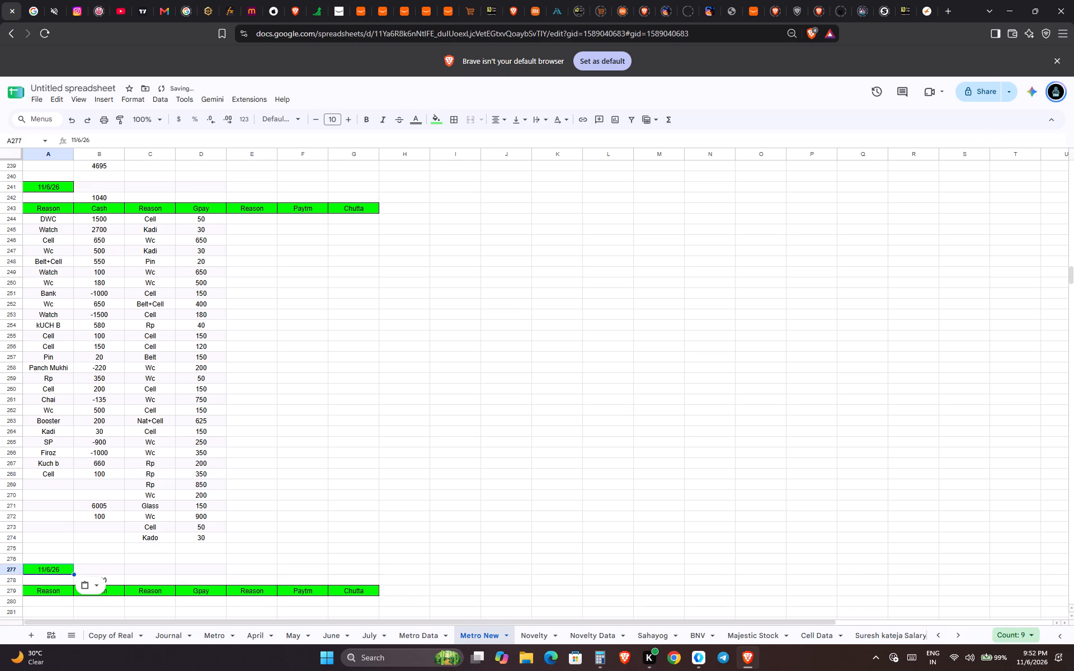
key(ctrl+shift+Down)
key(ctrl+shift+Right)
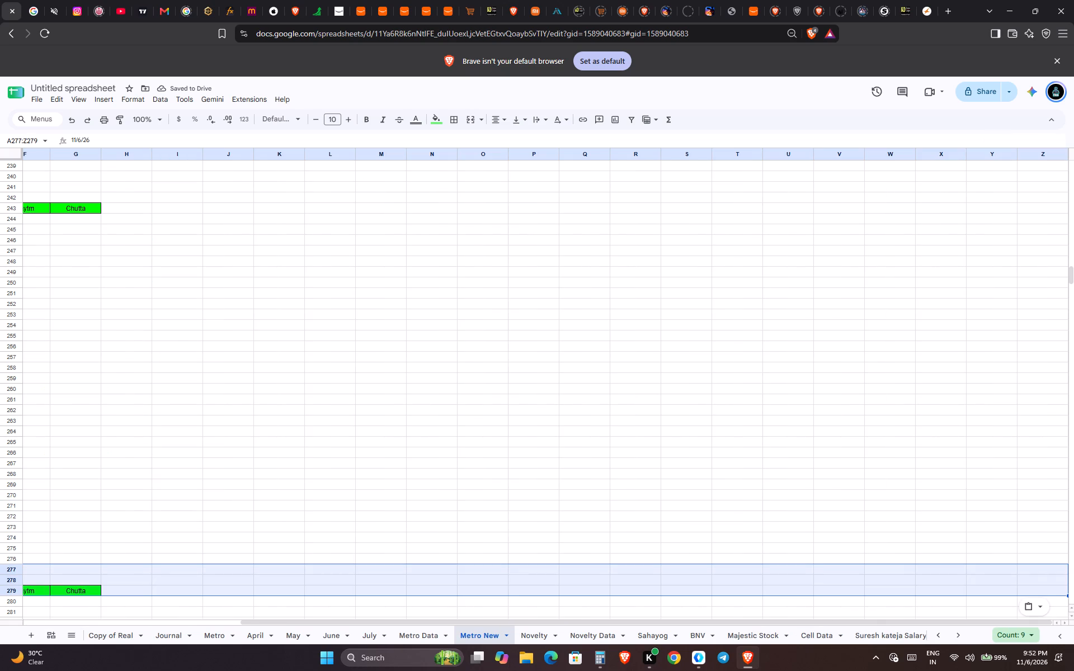
key(ctrl+shift+Left)
key(shift+Down)
key(shift+Up)
key(shift+Right)
key(shift+Right)
key(shift+Right)
key(shift+Right)
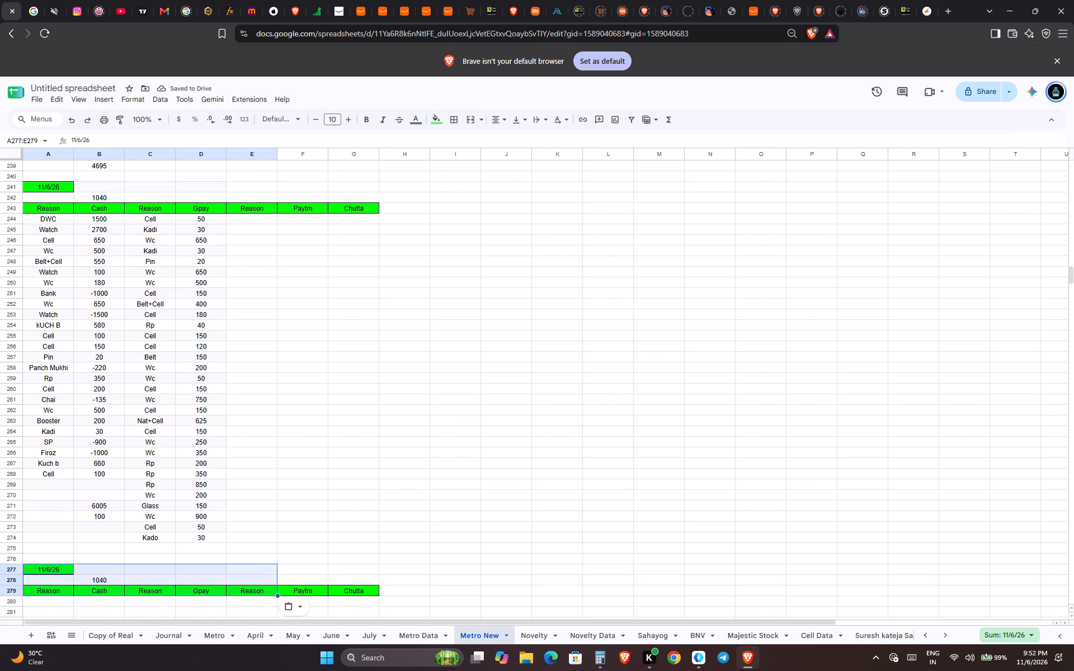
key(shift+Right)
key(shift+Right)
key(ctrl+x)
key(Up)
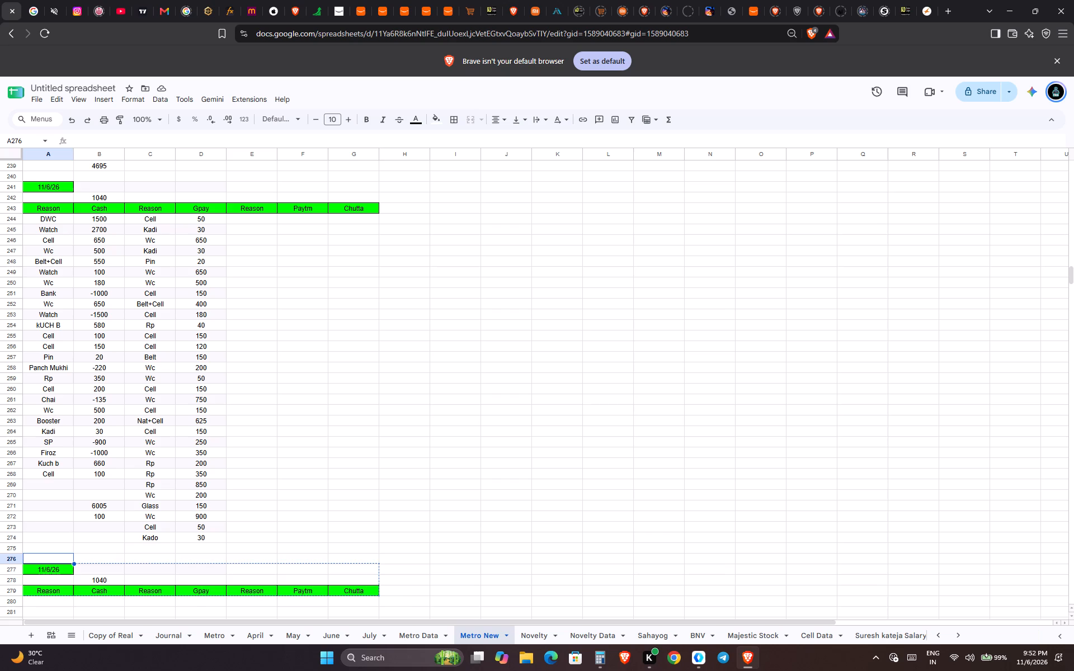
key(ctrl+v)
key(ctrl+Left)
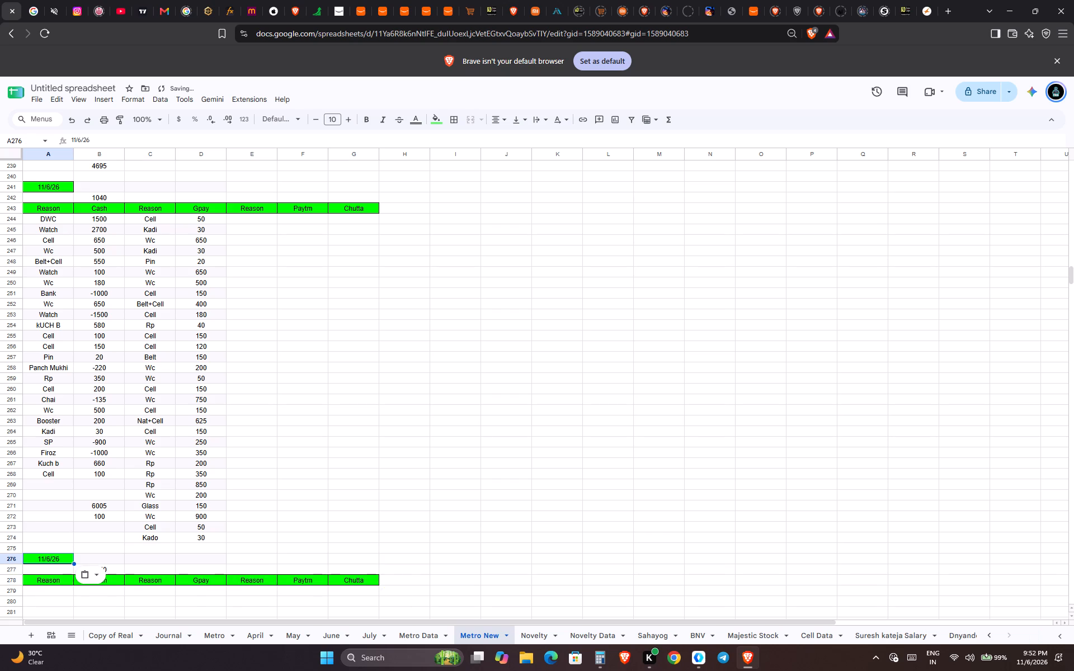
Set the date of the new block in A276 to 11/7/26.
click(49, 568)
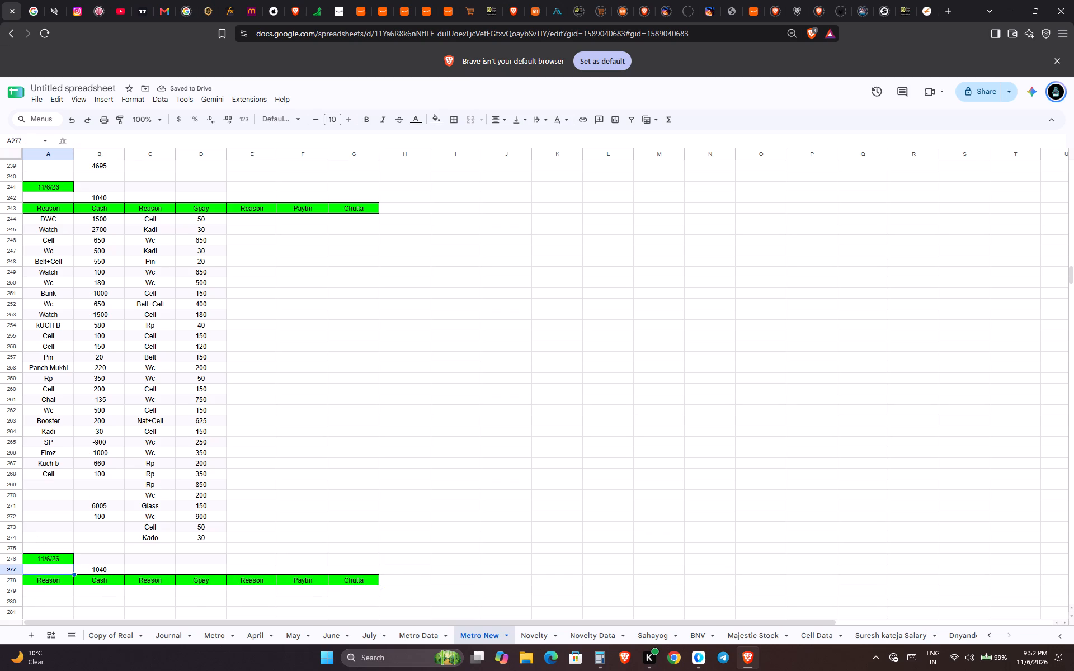
double_click(47, 560)
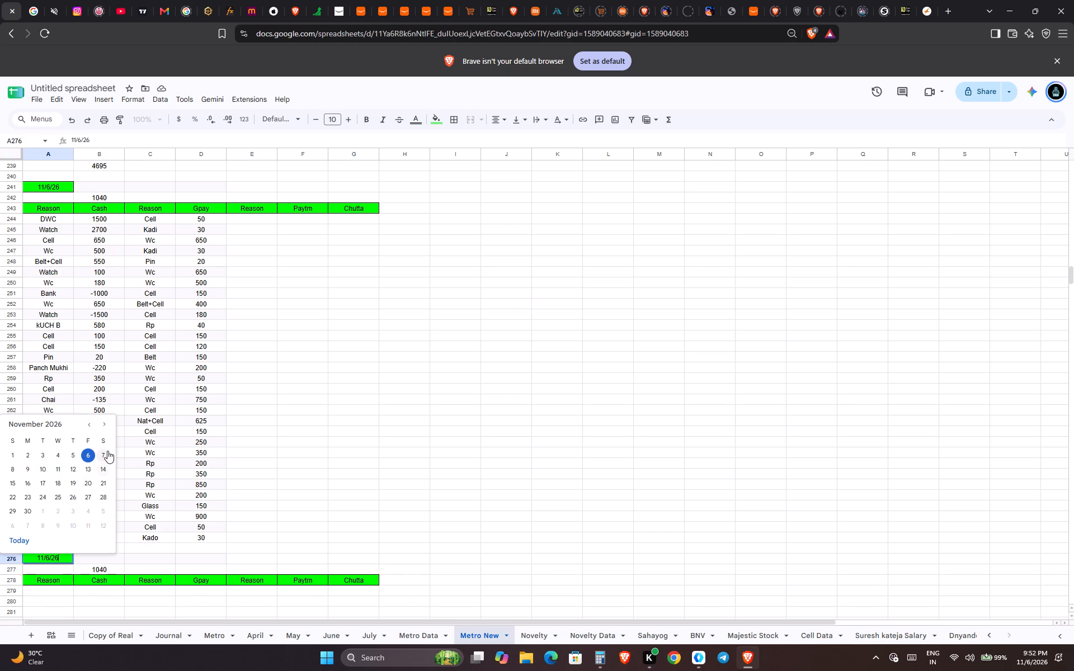
click(107, 451)
Start a formula in the new block's opening cash cell, B277.
click(105, 566)
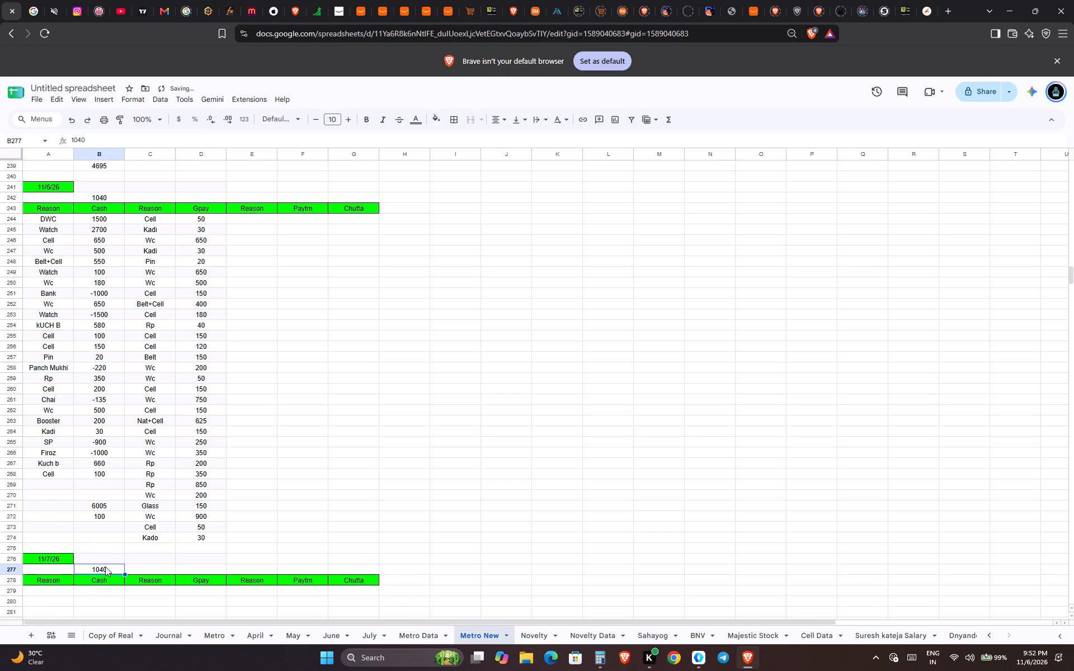
key(equal)
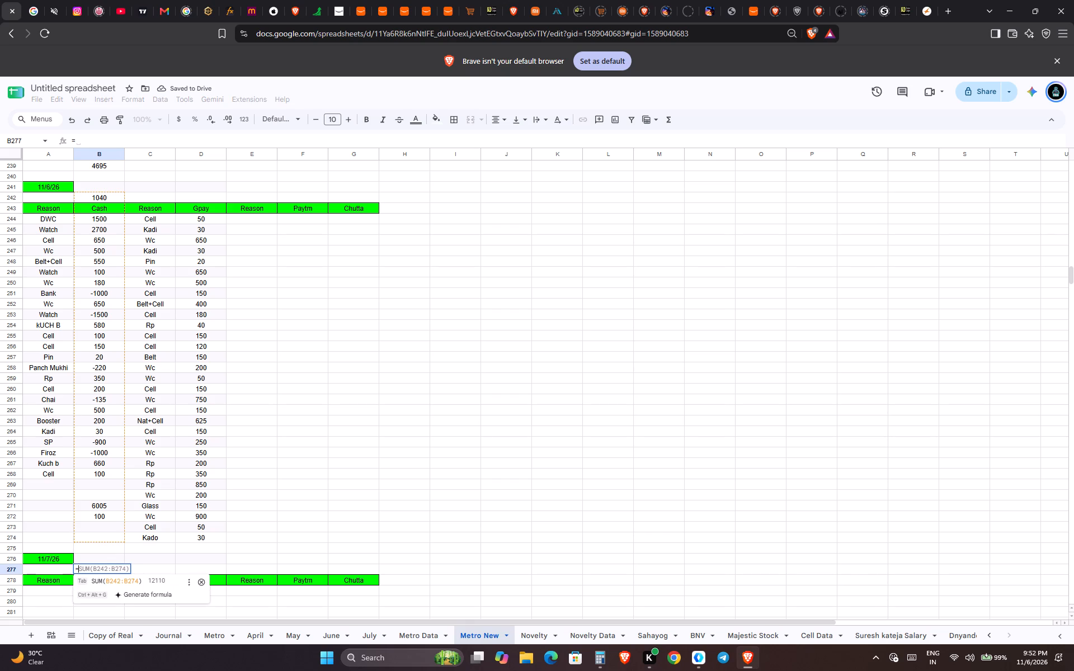
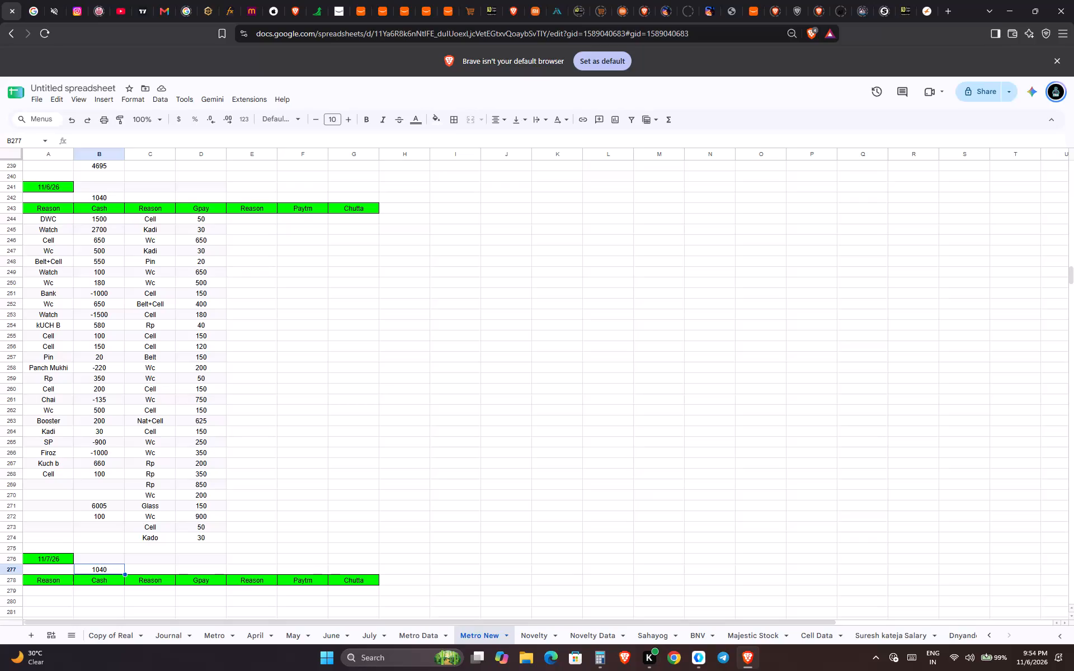
Add an Asif entry of -1000 to the 11/6/26 cash list in row 269.
key(Up)
key(Up)
key(Up)
key(Up)
key(Up)
key(Up)
key(Up)
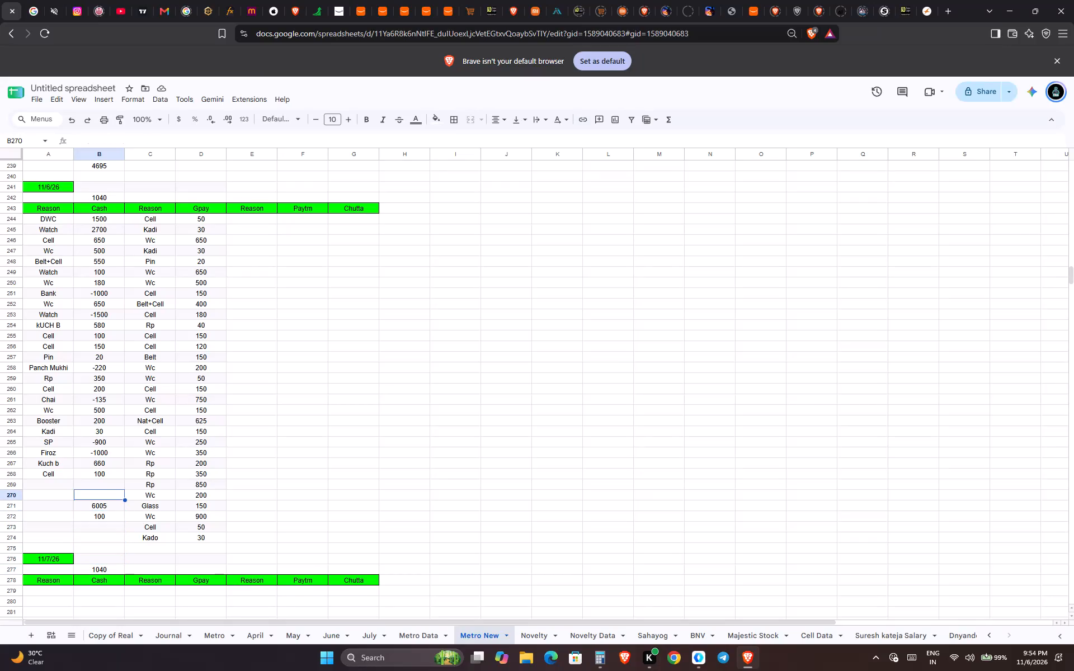
key(Up)
key(Left)
text(As)
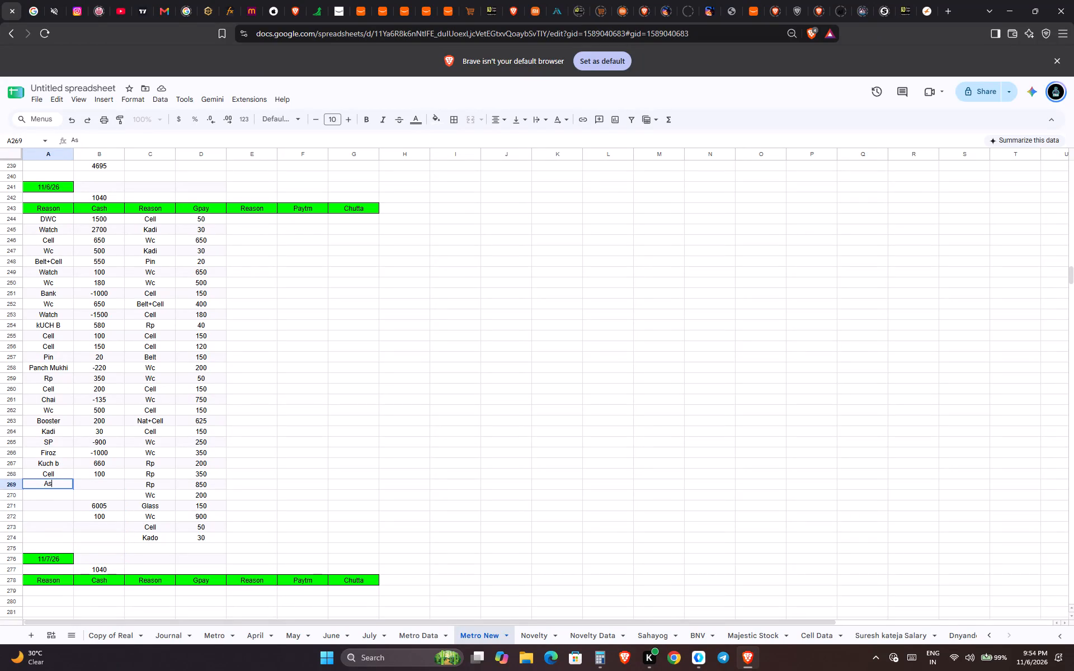
key(i)
key(f)
key(Tab)
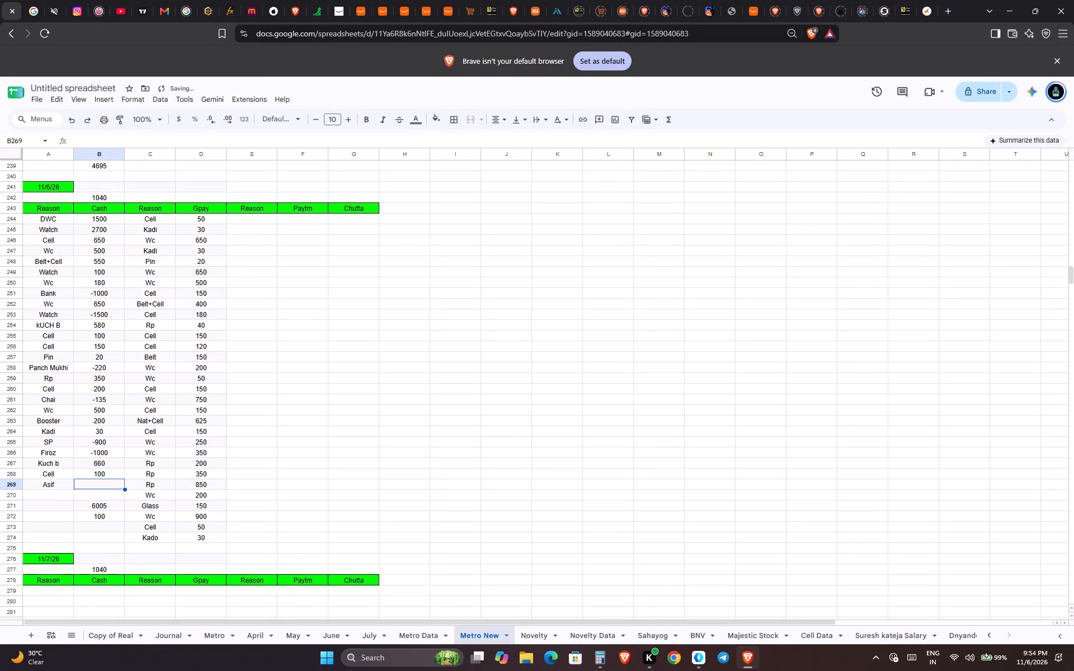
key(Down)
key(Down)
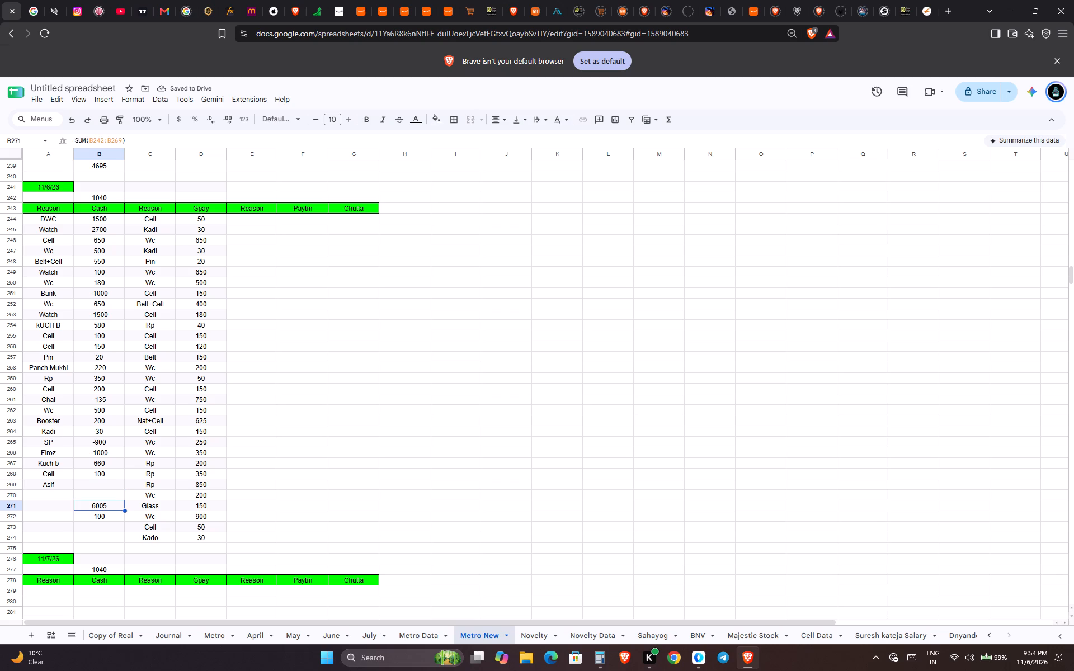
key(Up)
key(Up)
text(-1000)
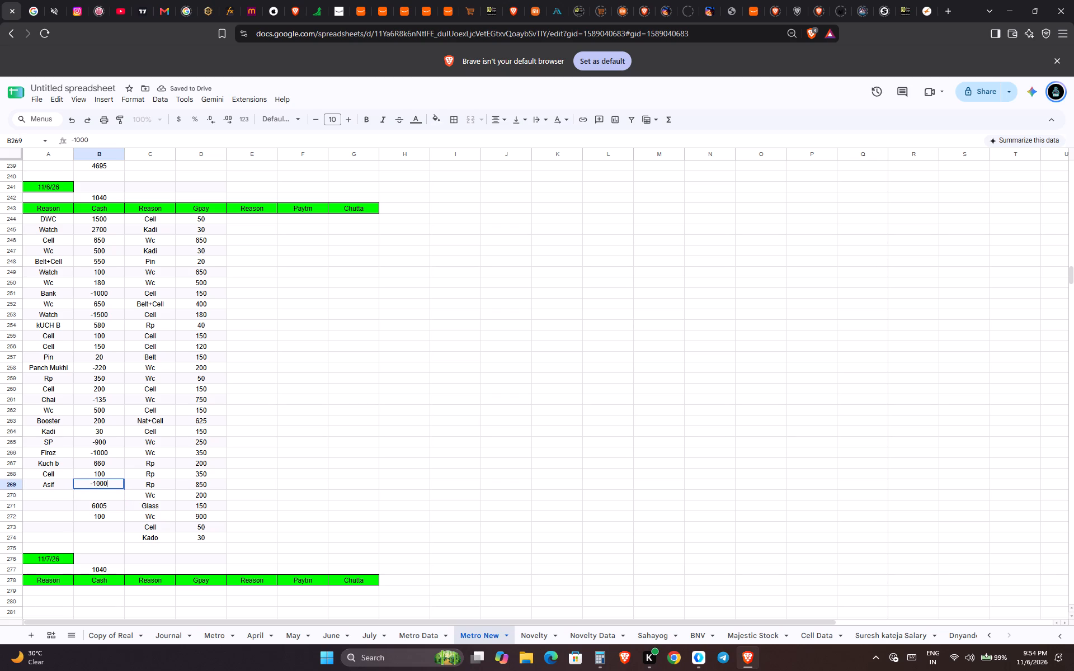
key(Return)
Re-enter the cash total in B271 as a SUM of B242:B269.
key(Down)
text(=sum)
key(Down)
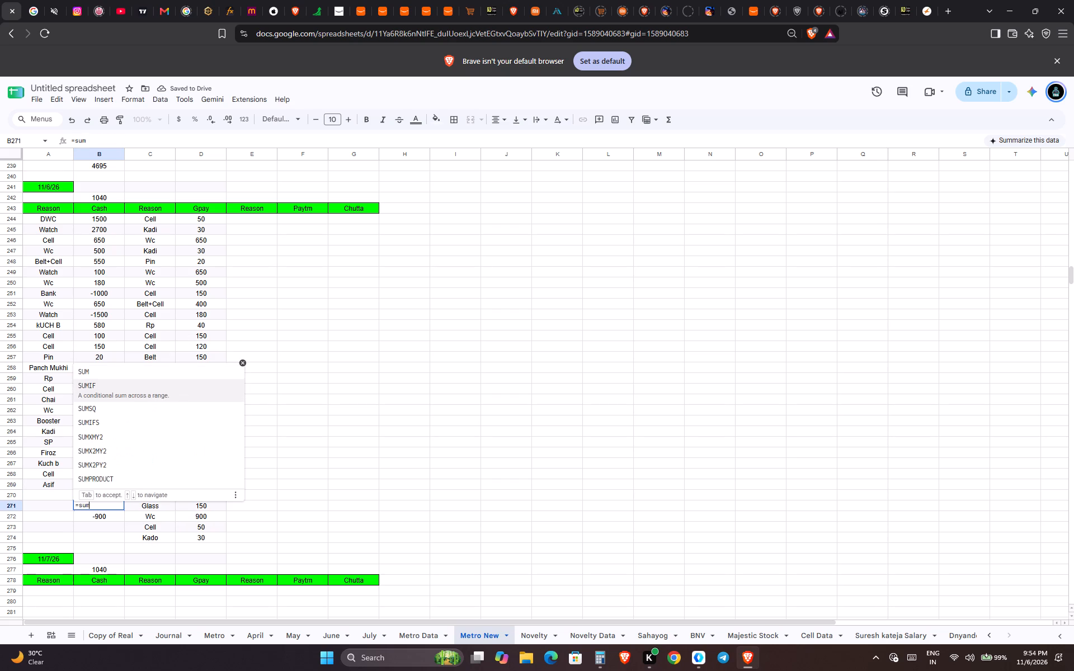
key(Up)
key(Tab)
key(shift+Up)
key(shift+Up)
key(ctrl+Up)
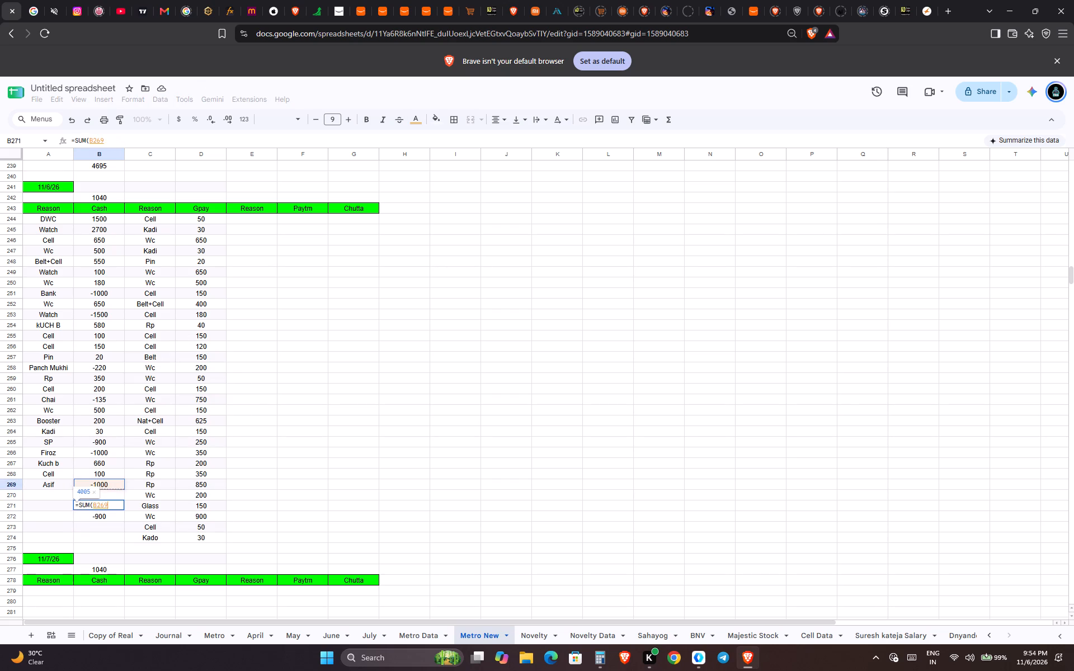
key(ctrl+Up)
key(ctrl+shift+Down)
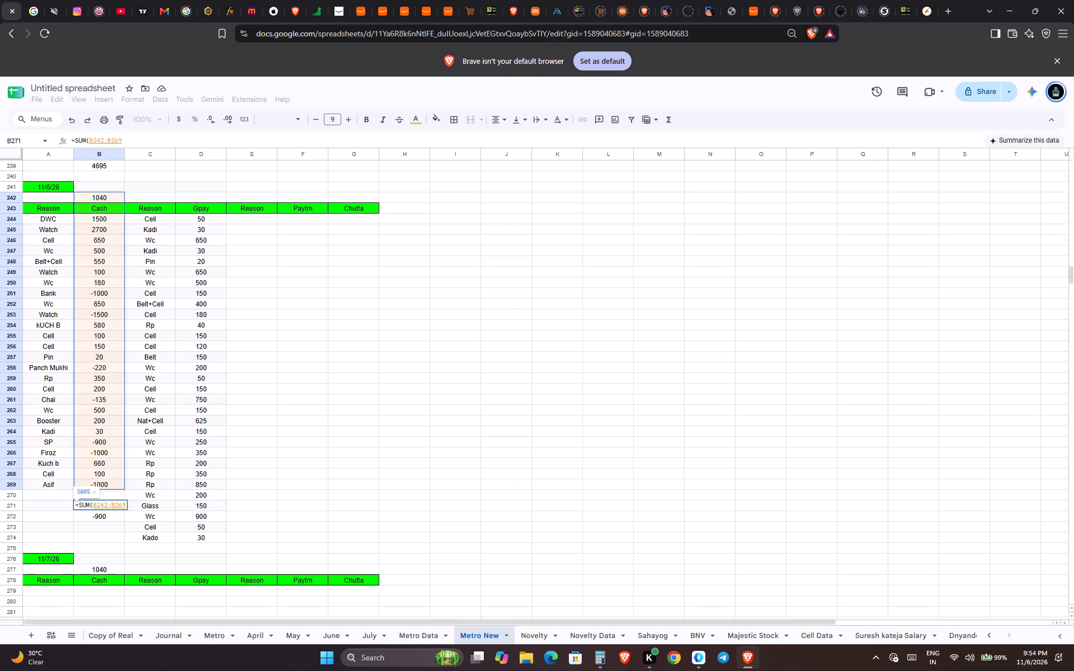
key(Return)
Clear the formula in B272 and write a new one there that subtracts 4000 from the cash total in B271.
key(BackSpace)
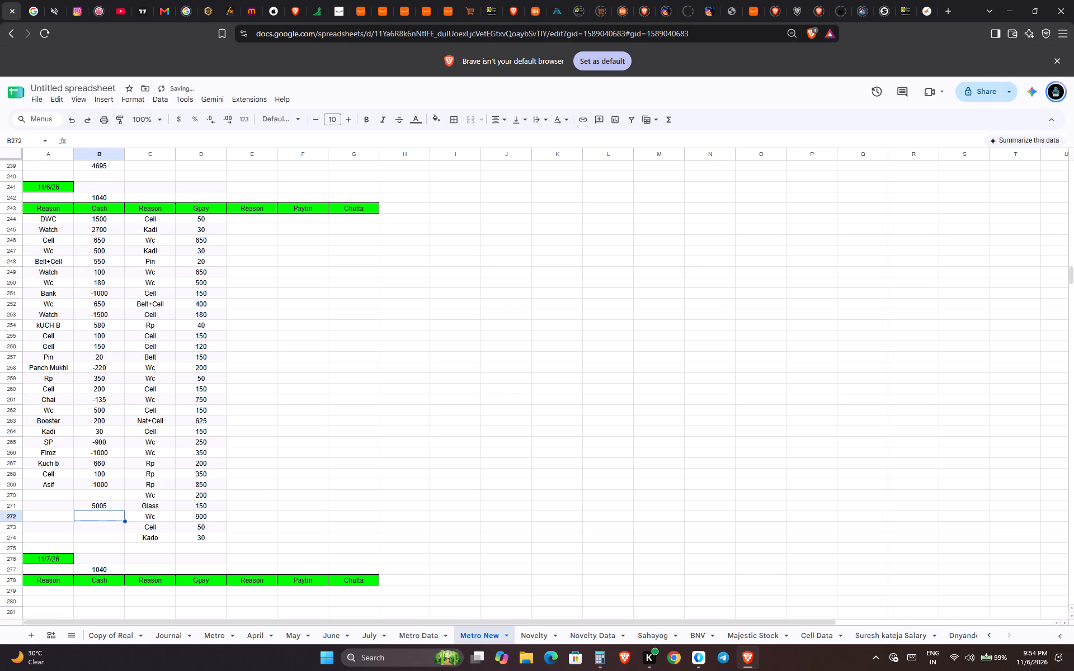
key(Down)
key(Right)
key(Down)
key(Left)
key(Up)
key(Up)
key(equal)
key(Up)
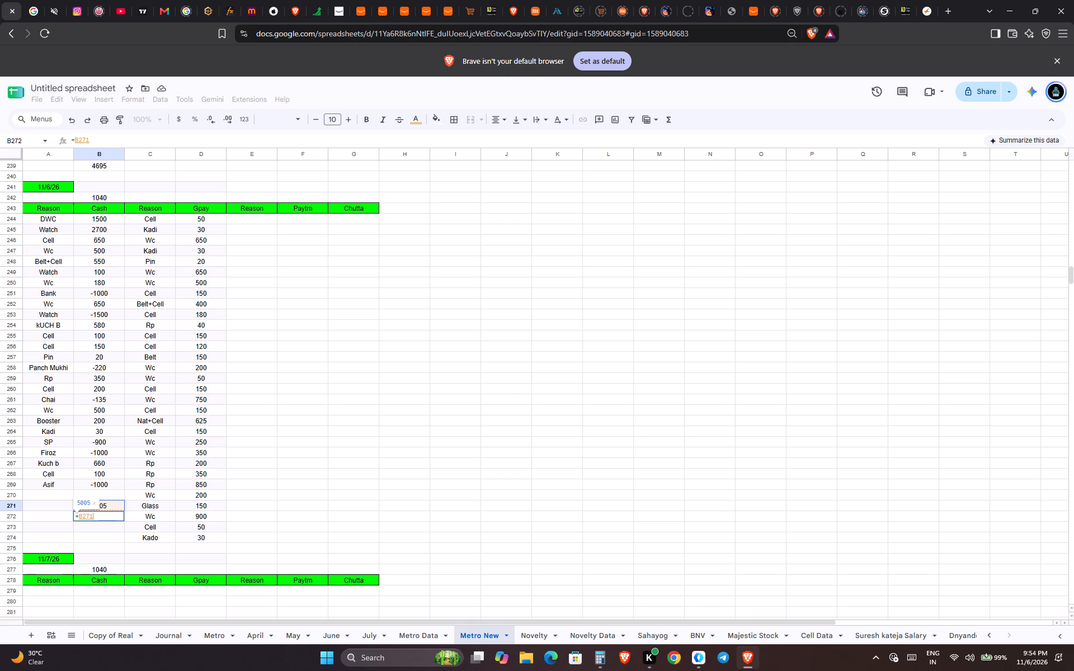
text(-4000)
key(minus)
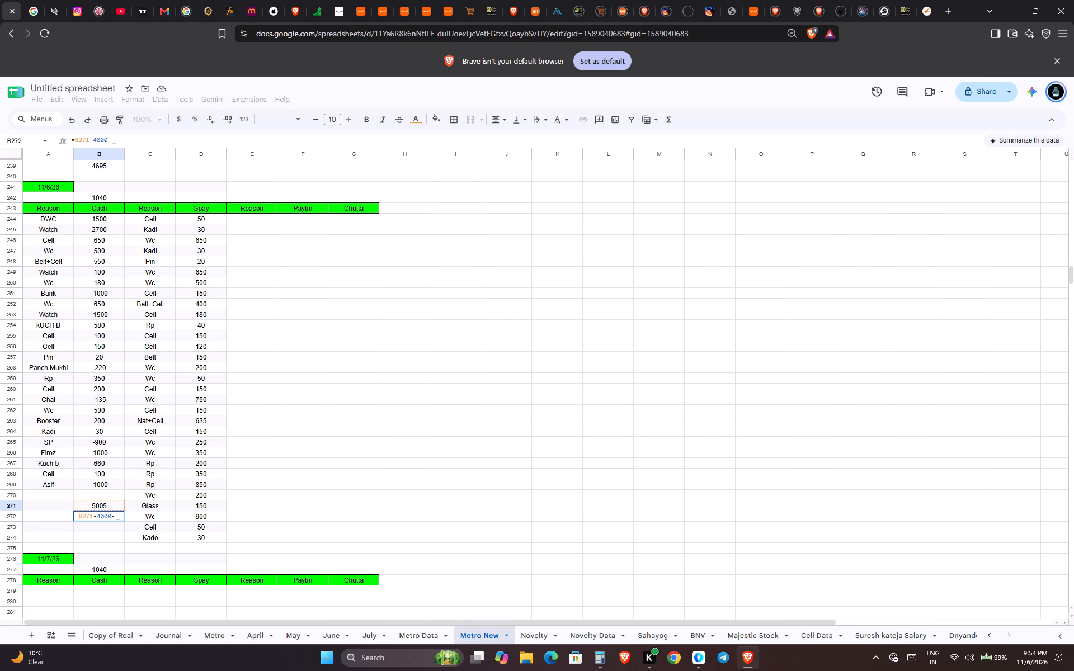
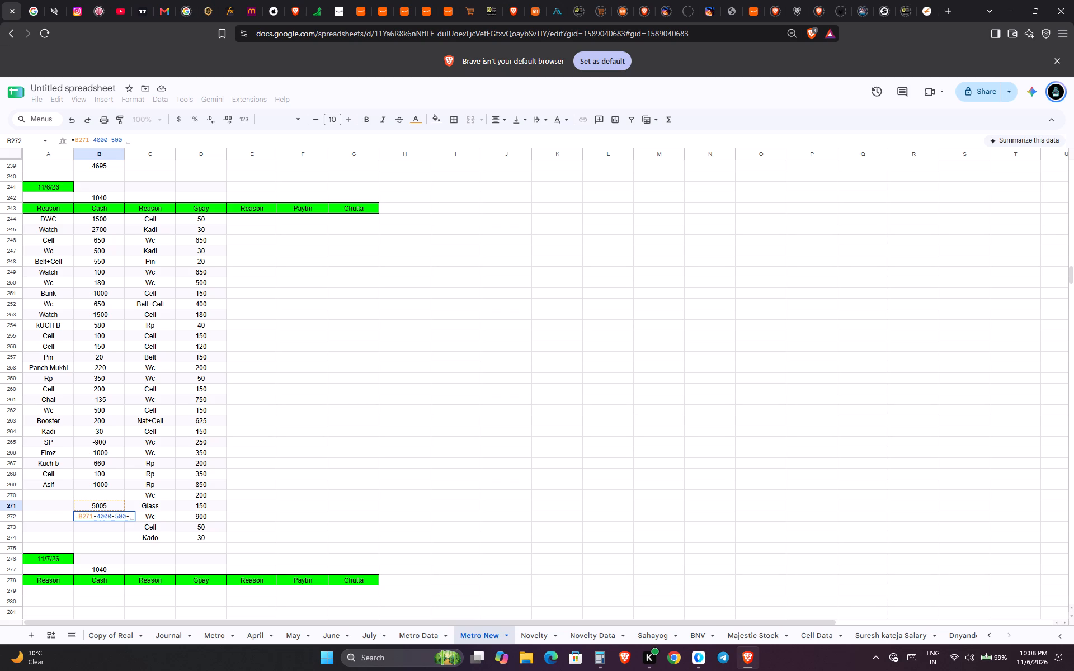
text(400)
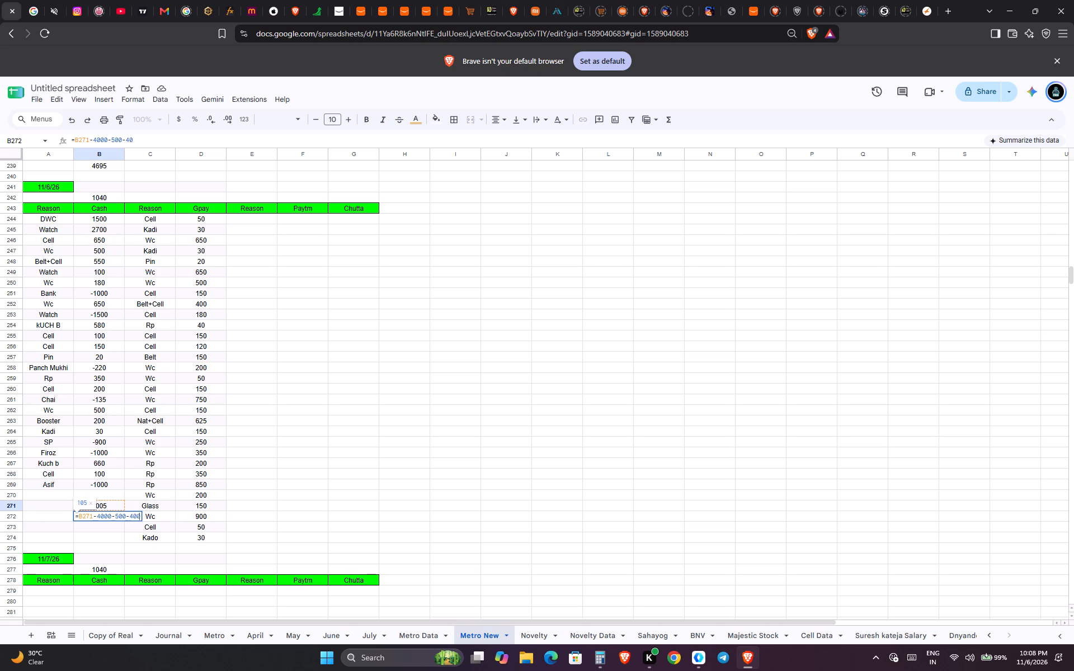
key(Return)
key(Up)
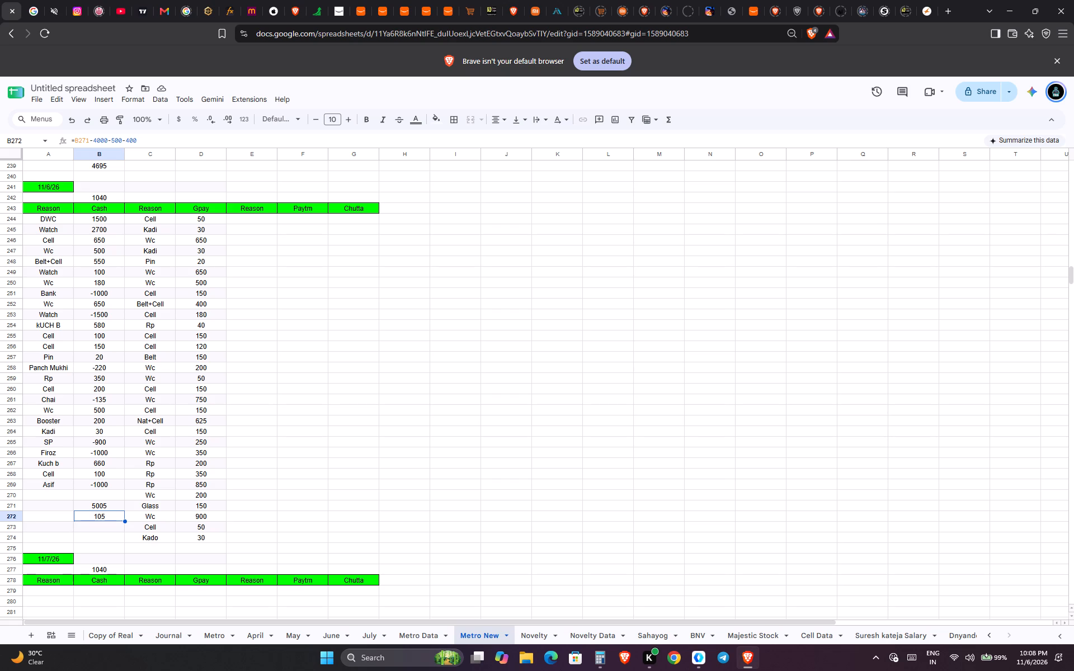
Clear the subtraction formula from B272 below the cash total.
key(Up)
key(Down)
key(BackSpace)
key(Down)
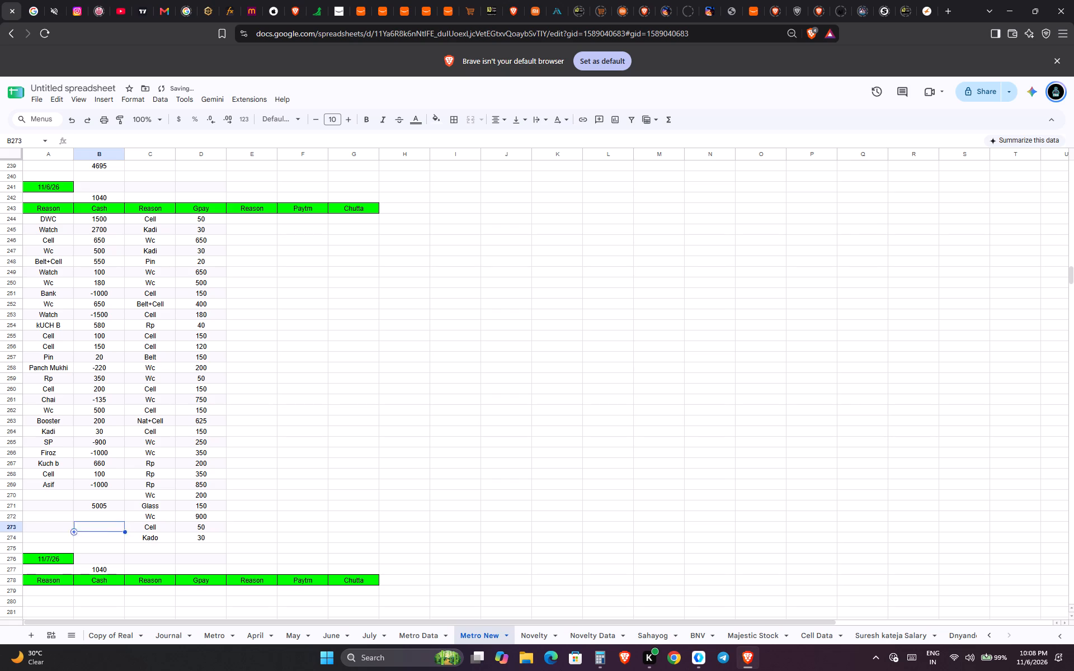
Check the latest payments in Google Pay for Business and add a Cell entry of 50 to the 11/6/26 Gpay list in row 275.
key(Right)
key(Down)
key(Right)
key(Down)
key(Left)
key(ctrl+Tab)
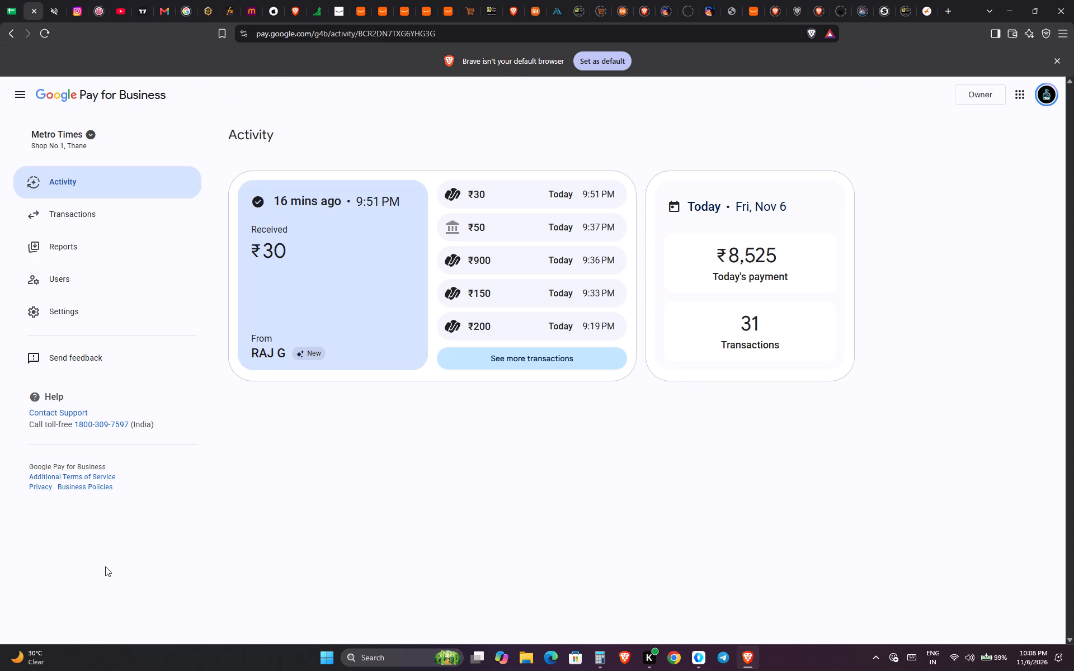
key(ctrl+shift+Tab)
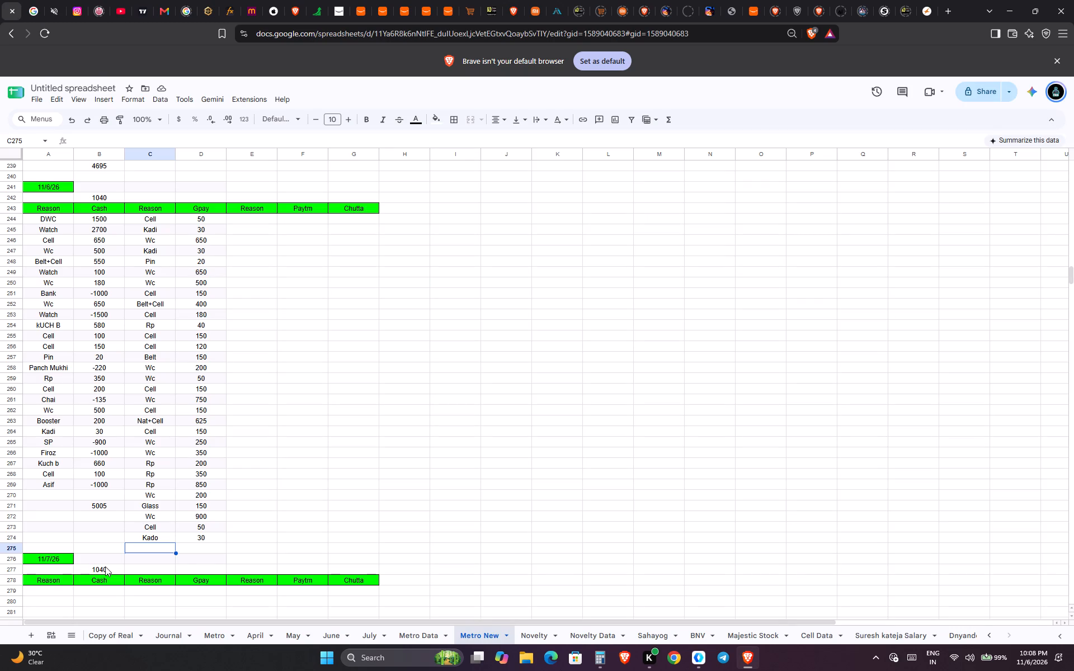
key(shift+c)
key(Tab)
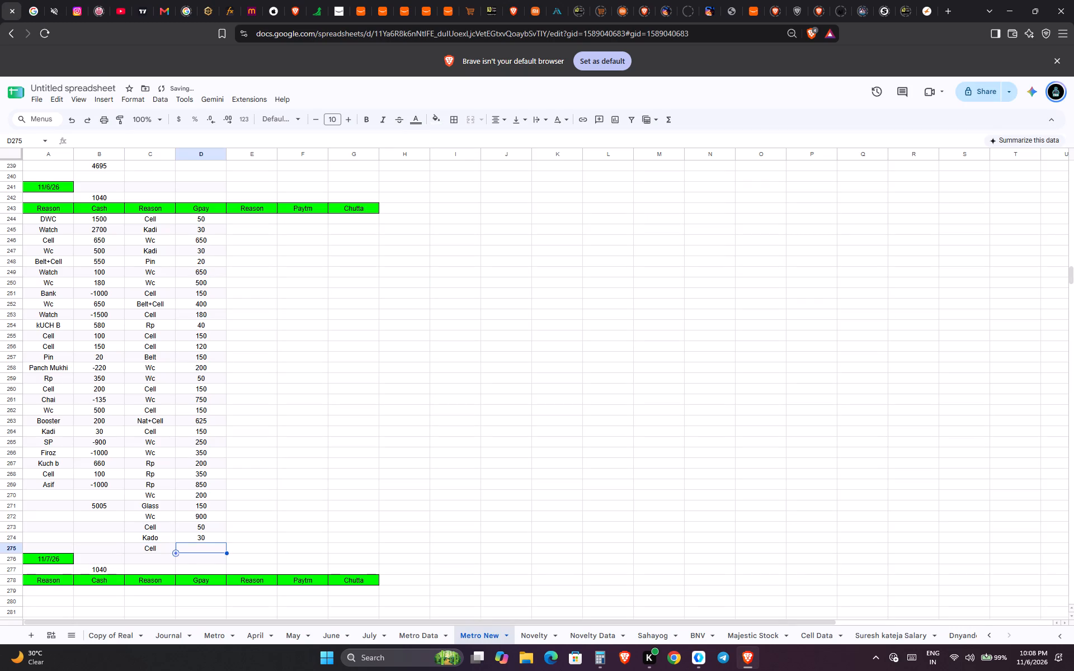
text(50)
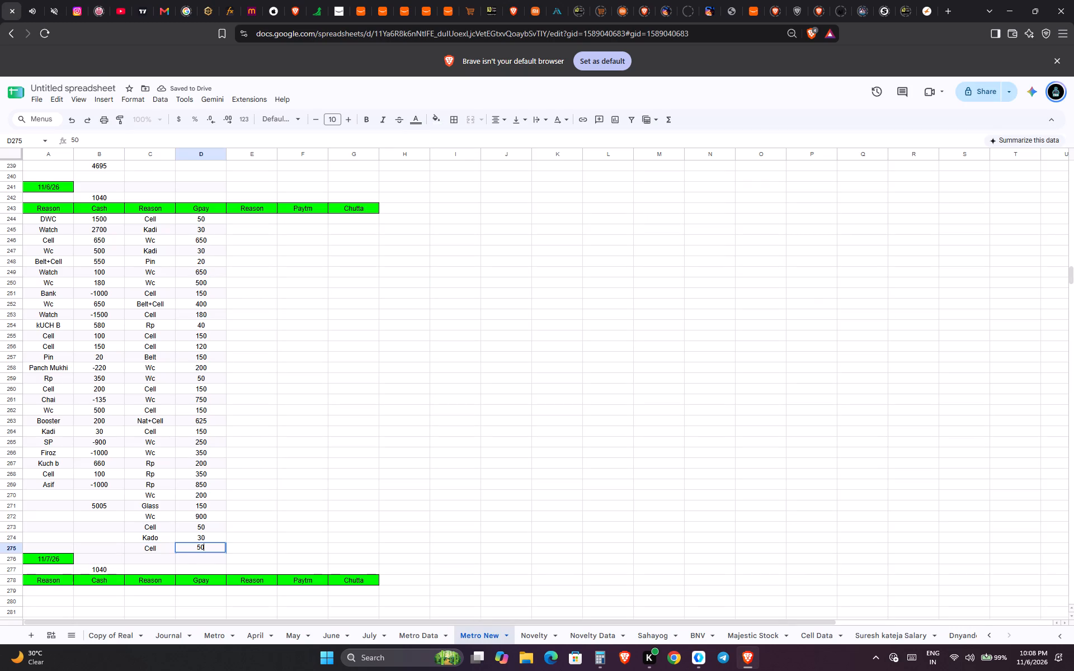
key(Return)
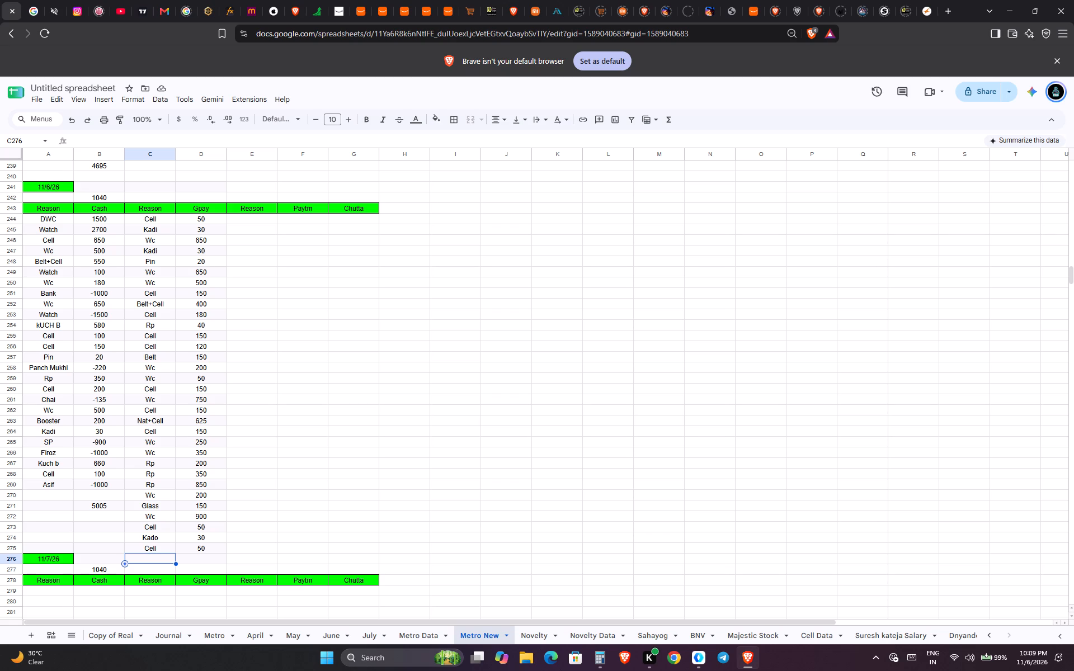
Compare the sum of the 11/6/26 Gpay amounts in D244:D275 with today's payment in Google Pay for Business.
key(Down)
key(Right)
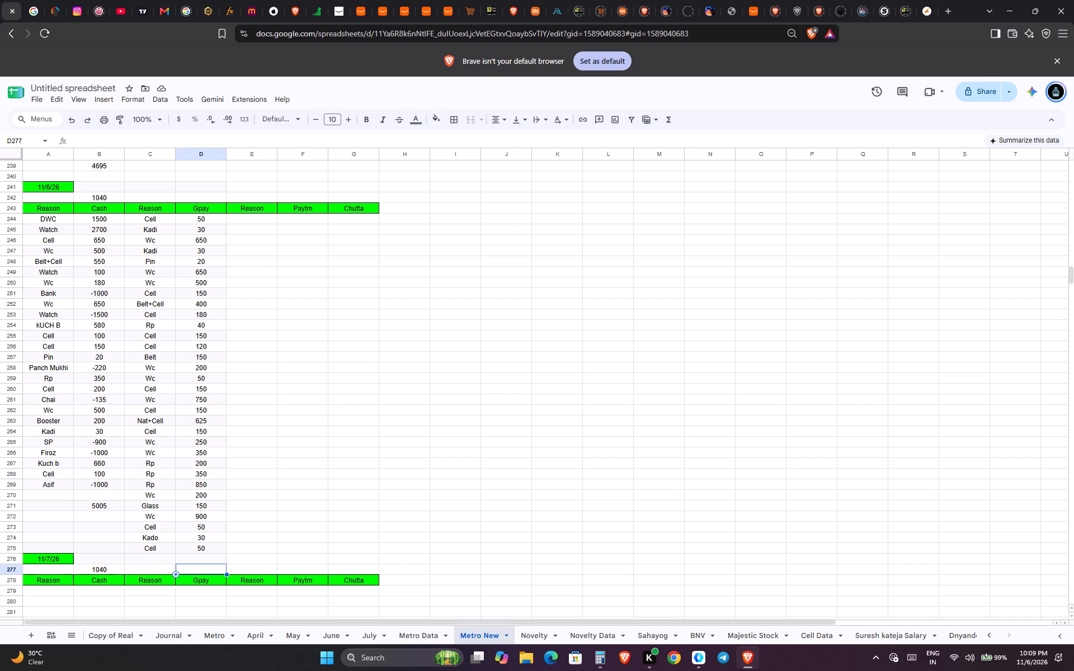
key(Up)
key(ctrl+Up)
key(ctrl+Up)
key(ctrl+Down)
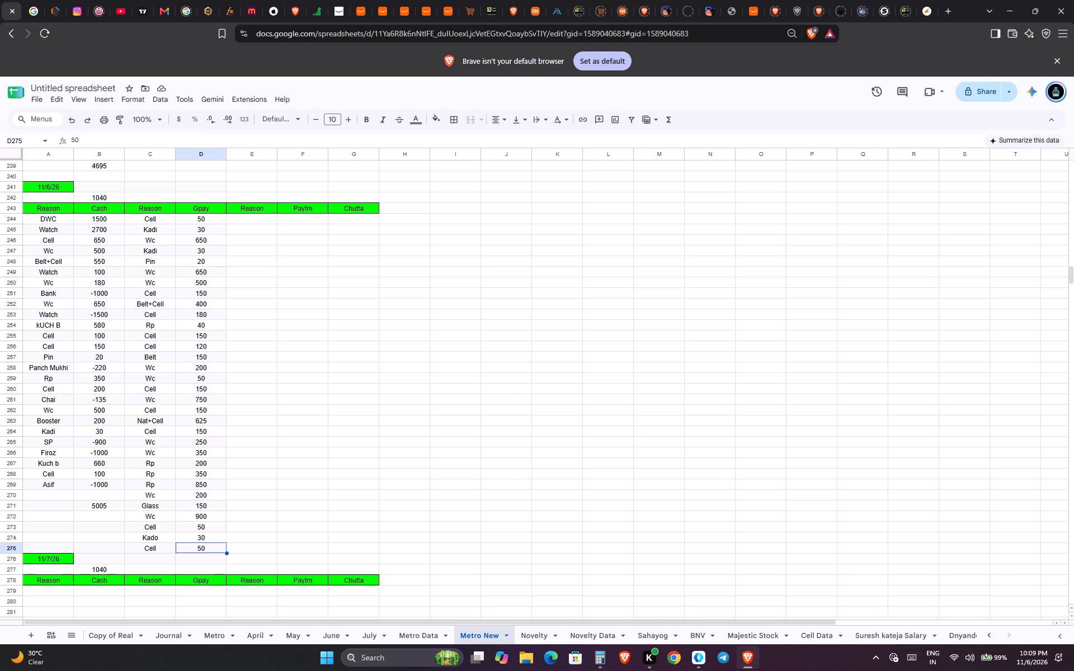
key(ctrl+Up)
key(Down)
key(ctrl+shift+Down)
key(ctrl+Tab)
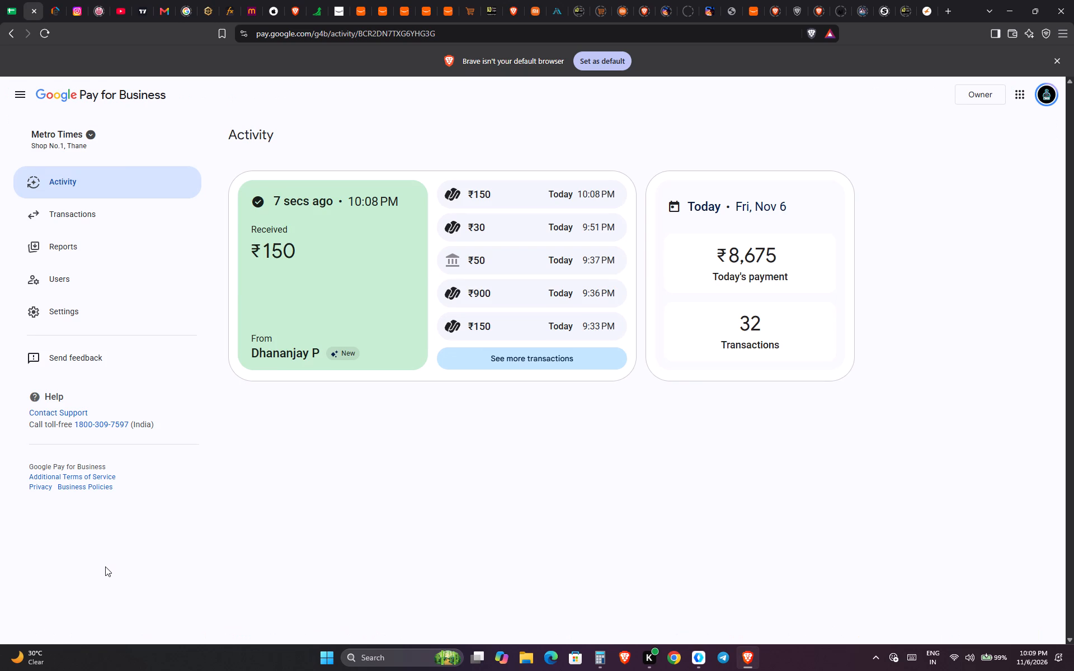
key(ctrl+shift+Tab)
key(ctrl+shift+Tab)
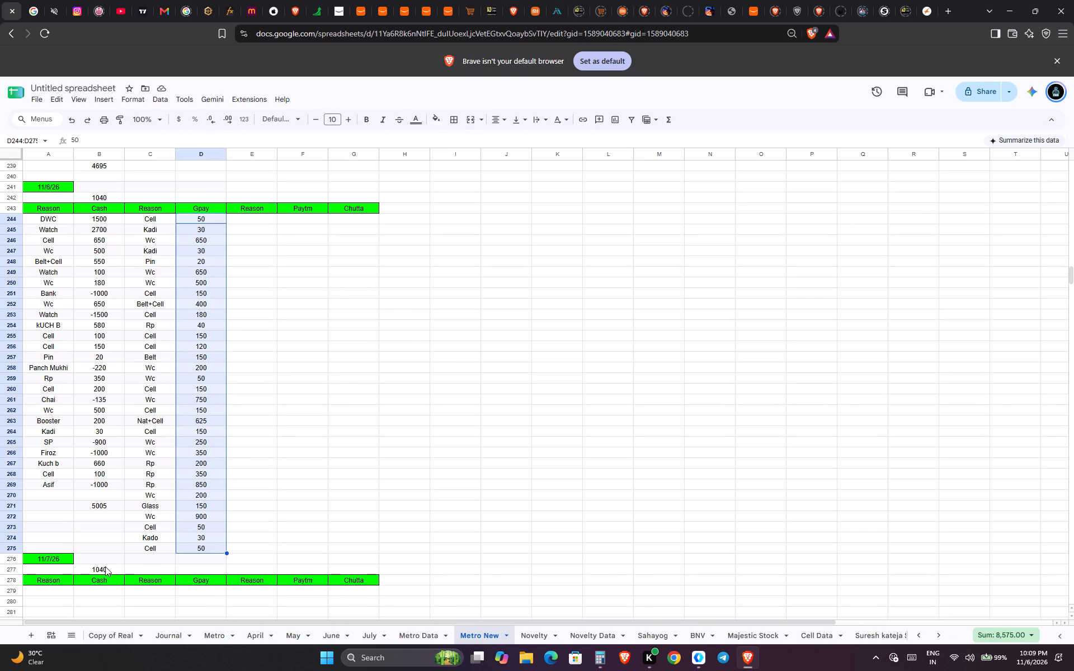
key(ctrl+Tab)
key(ctrl+Tab)
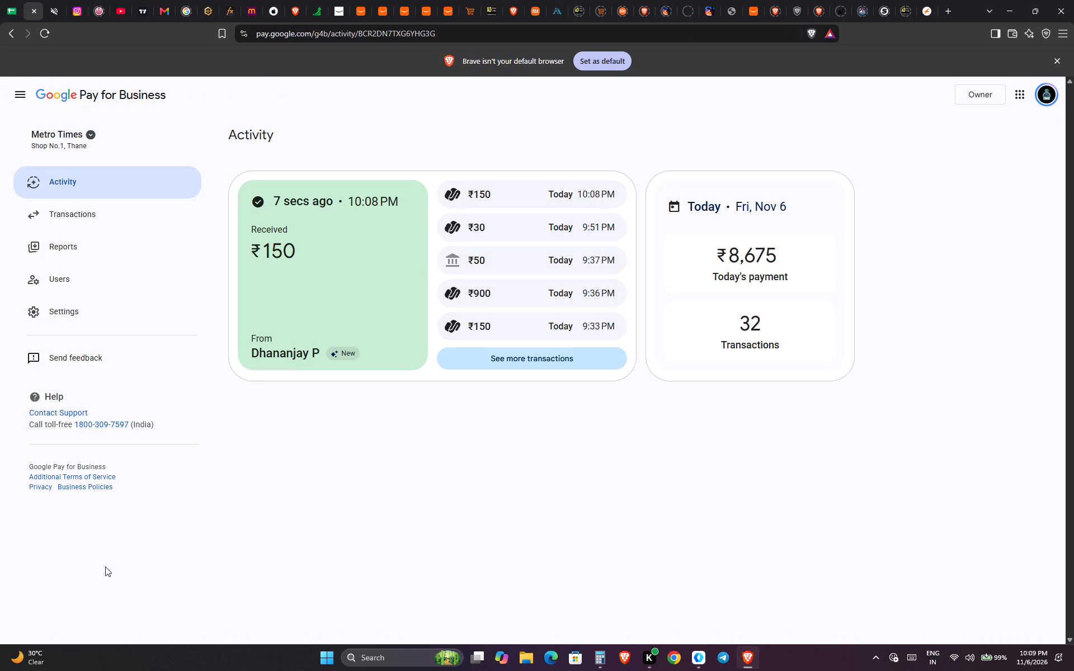
key(ctrl+shift+Tab)
key(ctrl+Tab)
key(ctrl+shift+Tab)
Set the Cell entry's Gpay amount in D275 to 150 and recheck the D244:D275 sum against today's payment in Google Pay for Business.
key(ctrl+Down)
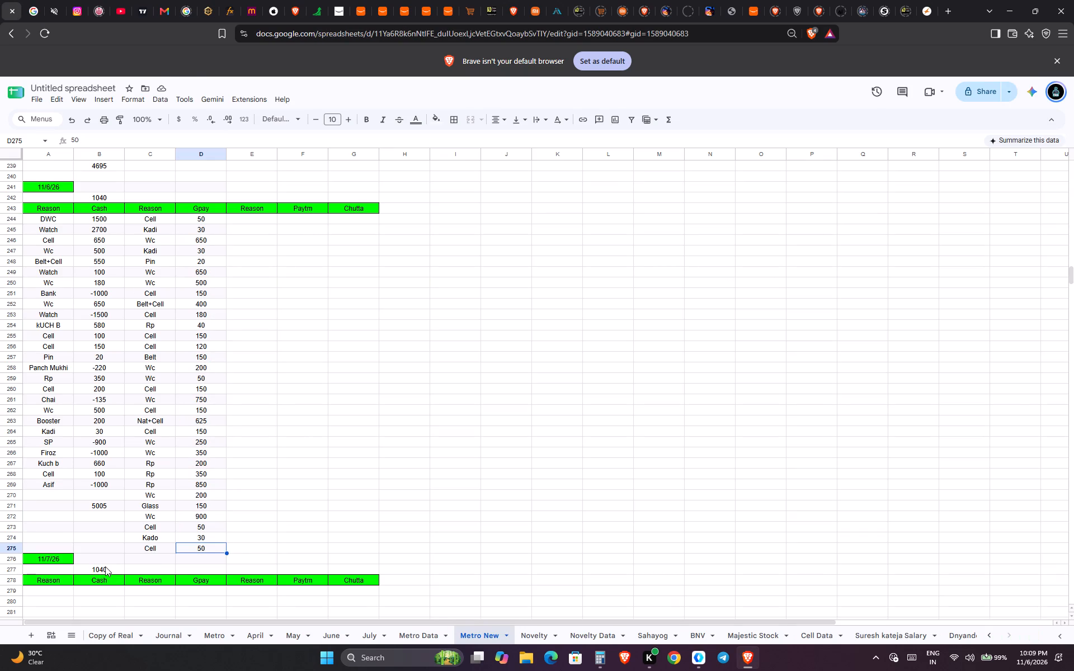
text(150)
key(Right)
key(Left)
key(ctrl+Up)
key(Down)
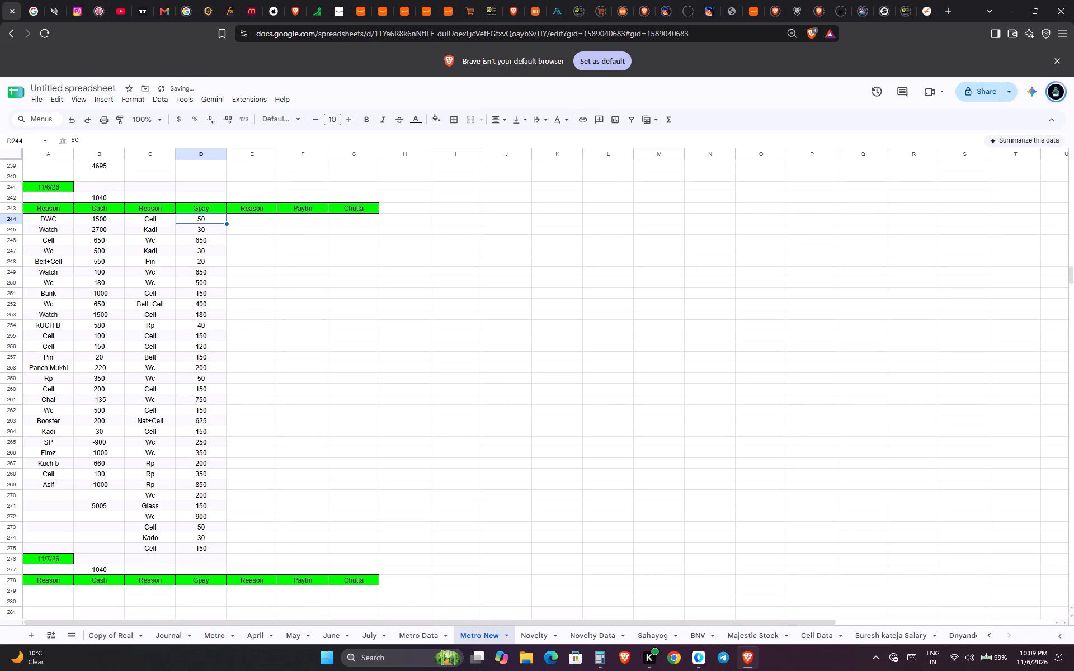
key(ctrl+shift+Down)
key(ctrl+Tab)
key(ctrl+shift+Tab)
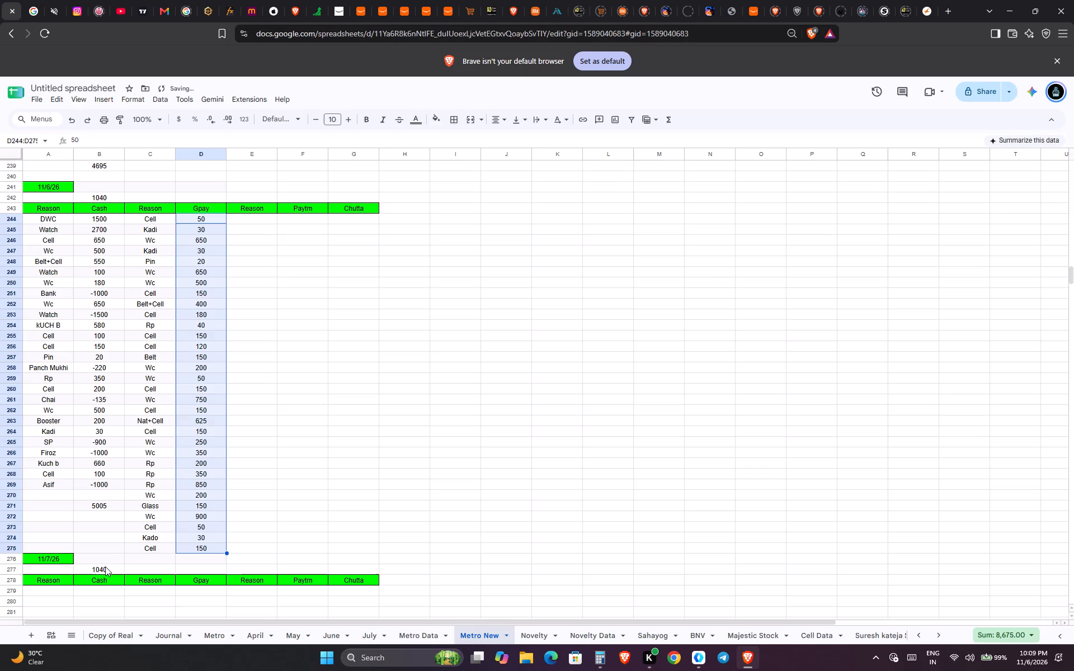
Set the 11/7/26 block's opening cash in B277 to 470 and save the spreadsheet.
key(ctrl+Down)
key(Down)
key(Down)
key(Down)
key(Left)
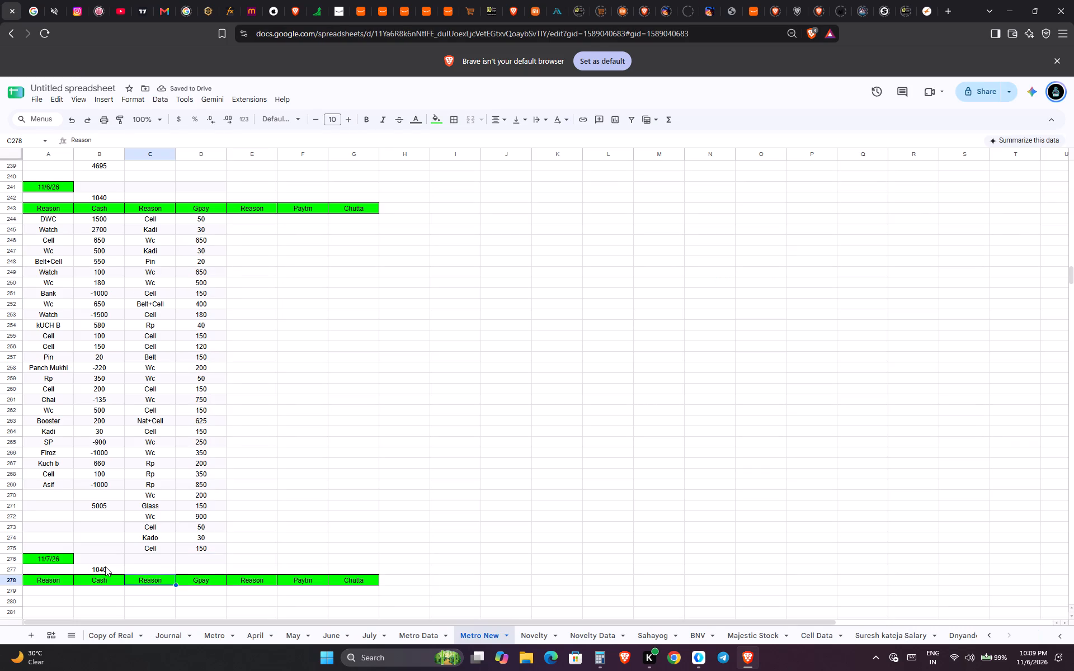
key(Up)
key(Left)
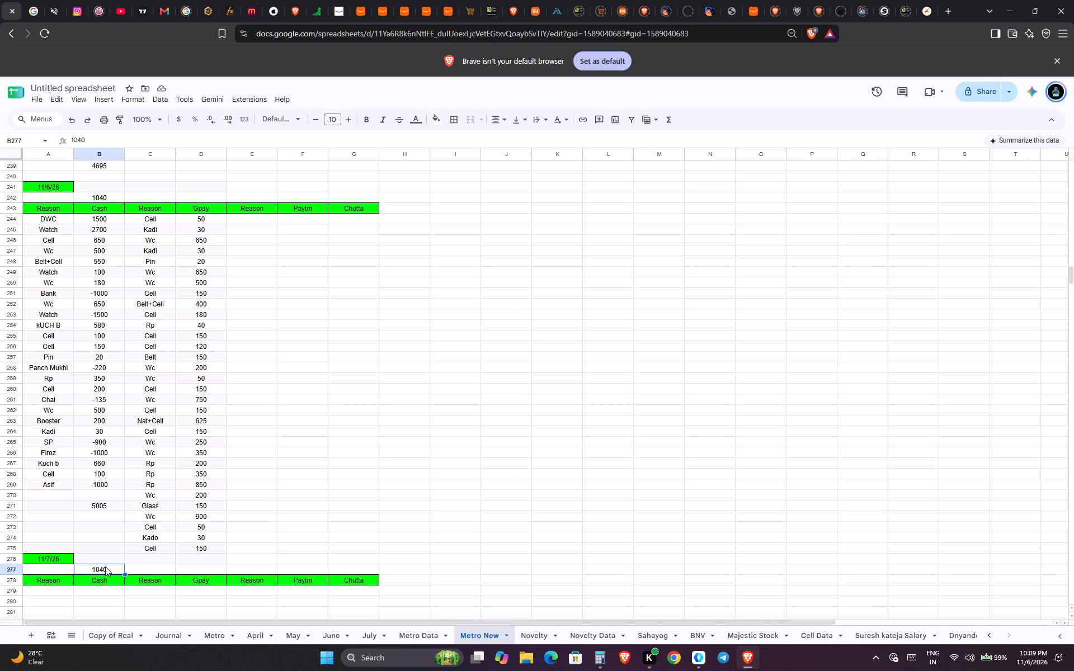
text(470)
key(Right)
key(Left)
key(ctrl+s)
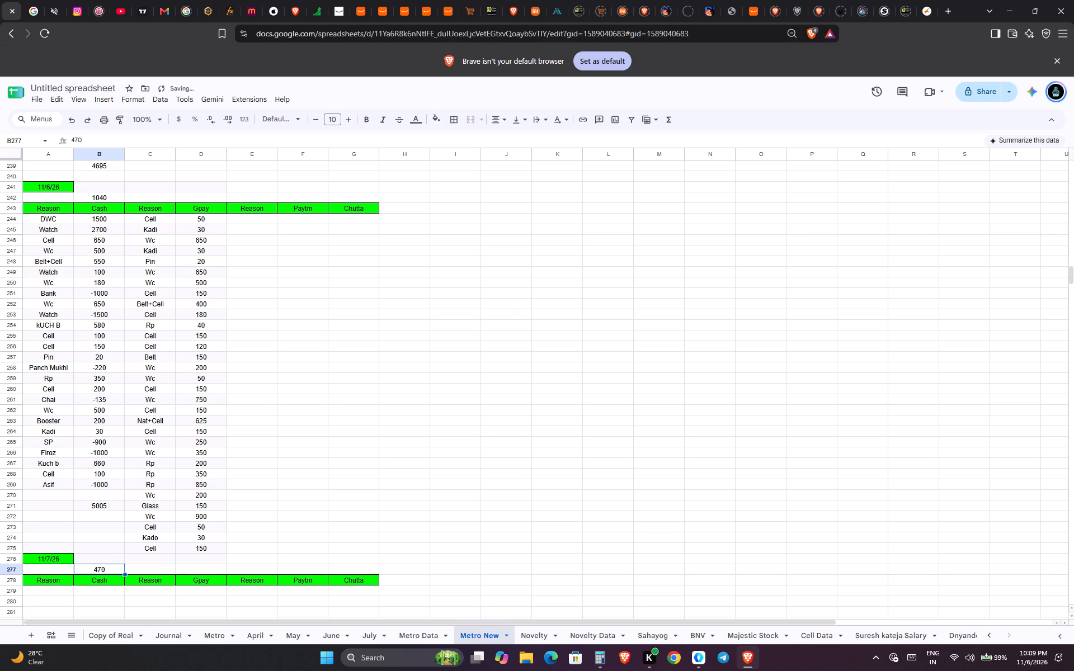